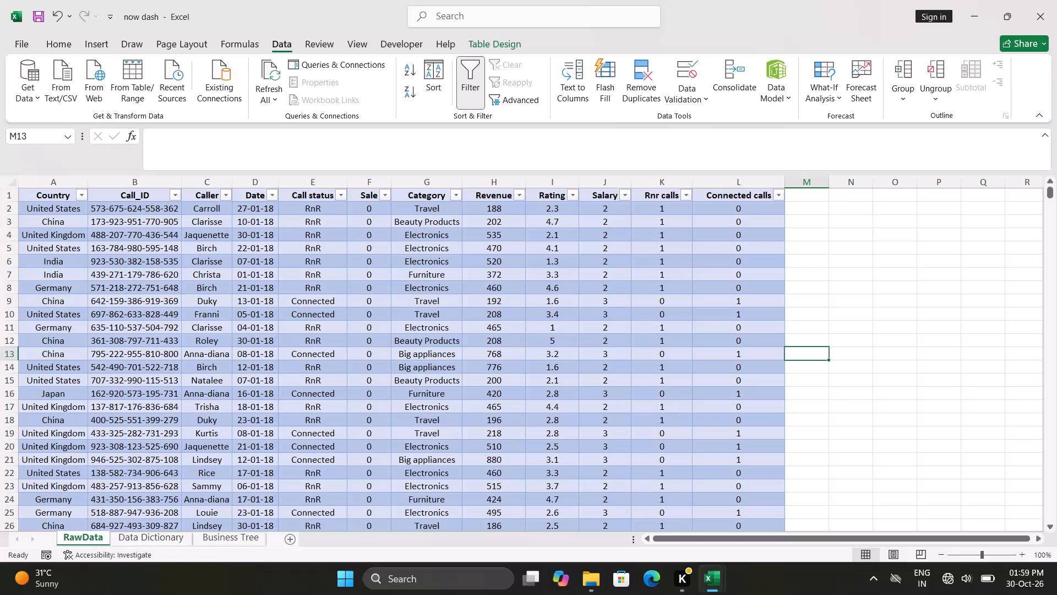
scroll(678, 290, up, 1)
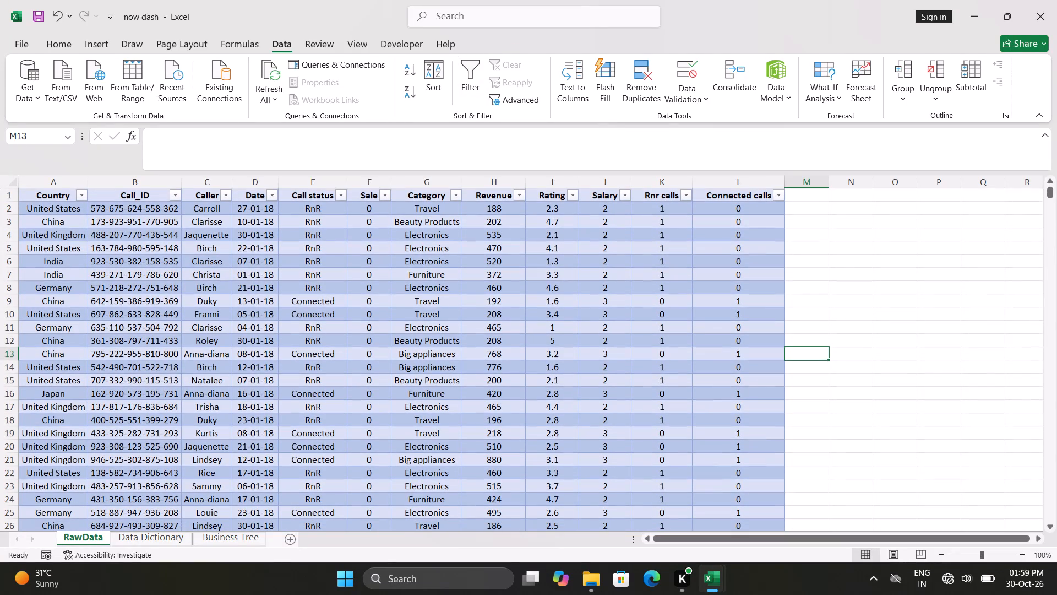
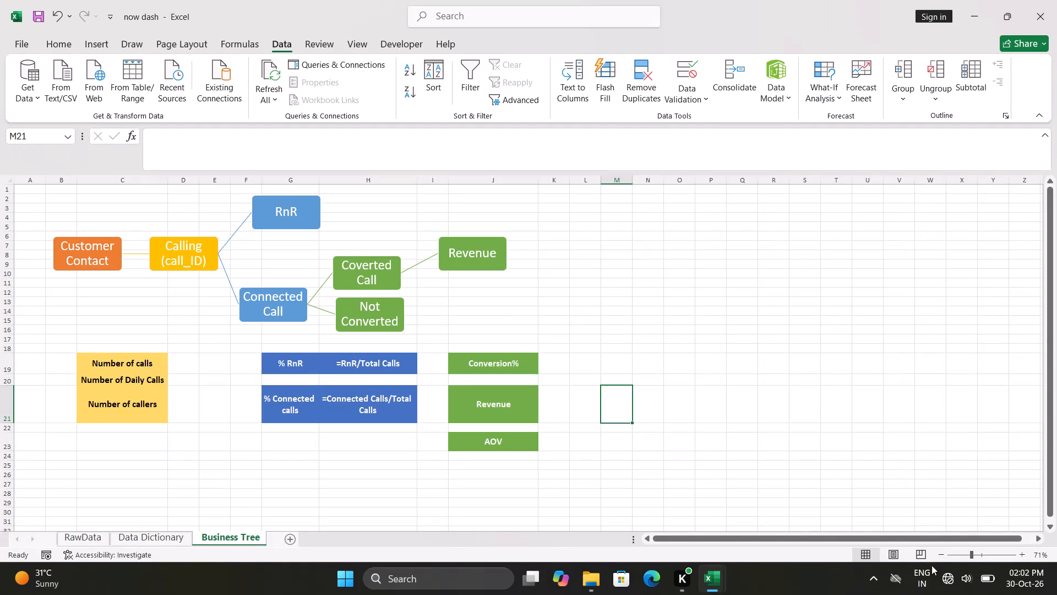
Look through the list of available Wi-Fi networks in the system's quick settings, and return to the workbook.
click(946, 587)
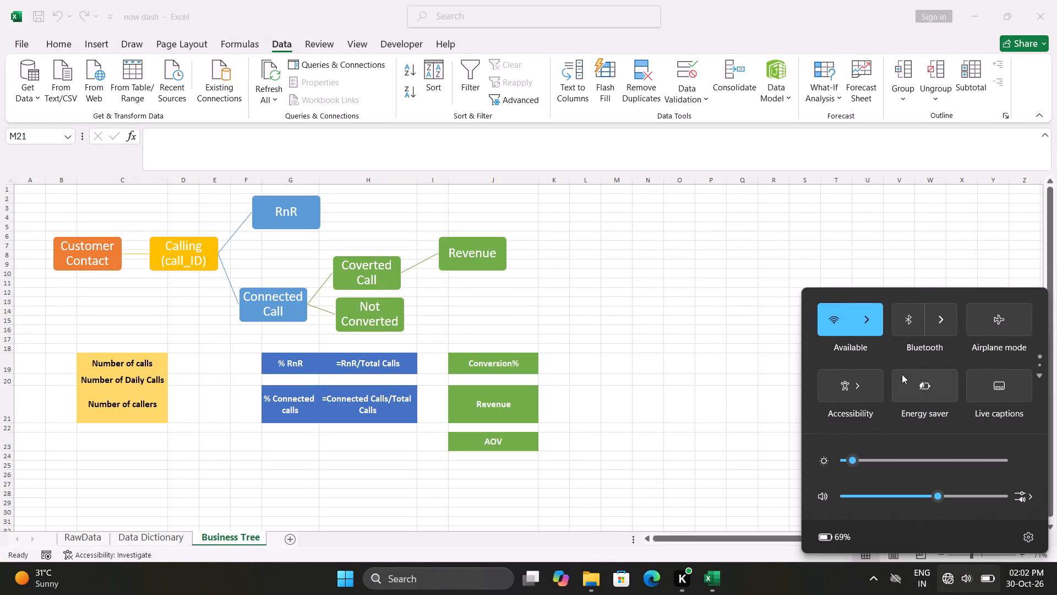
click(860, 327)
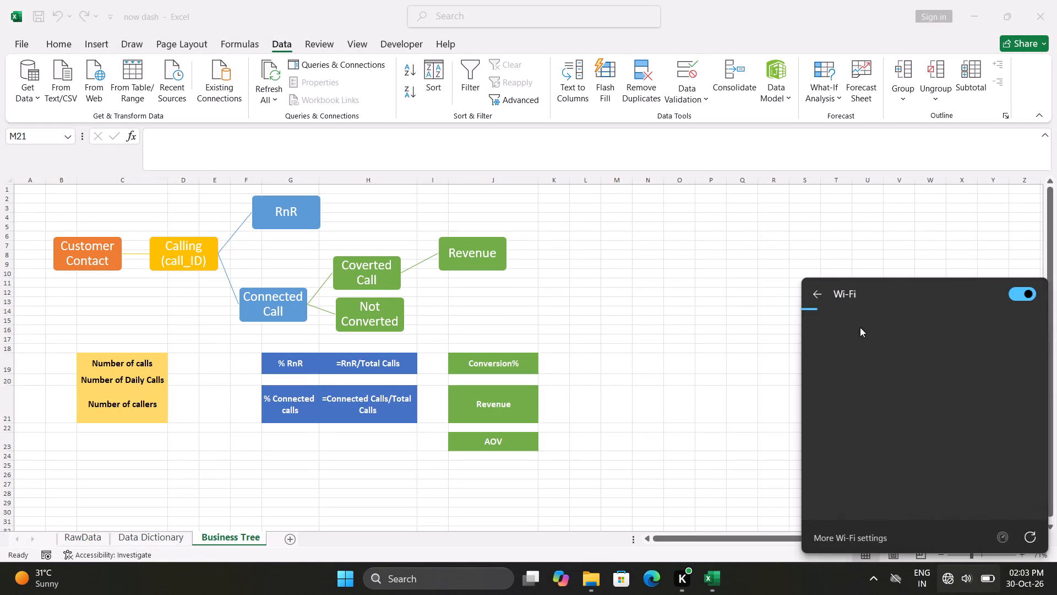
scroll(859, 415, down, 9)
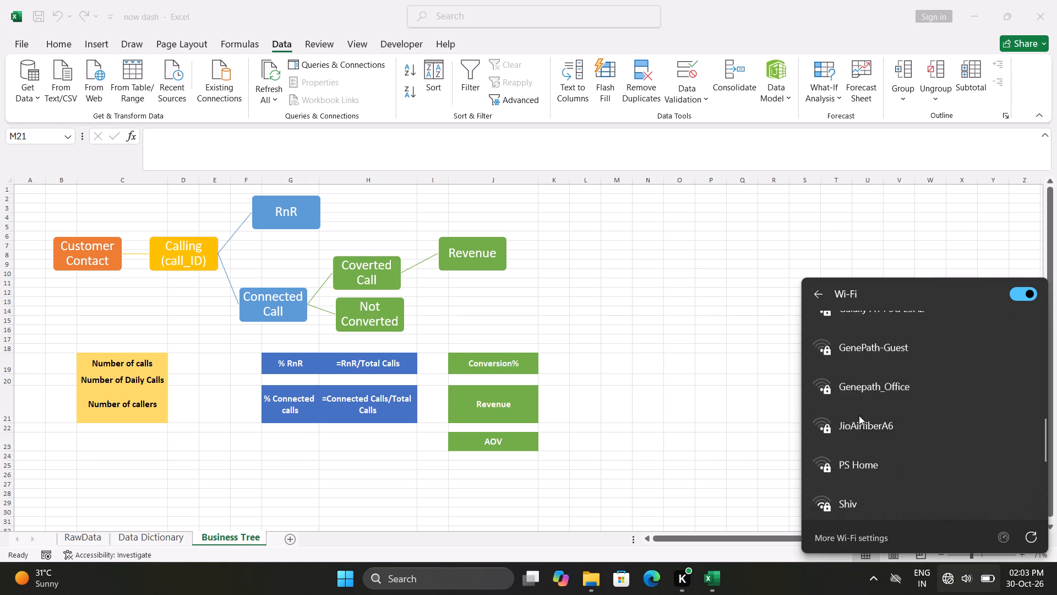
scroll(859, 415, down, 3)
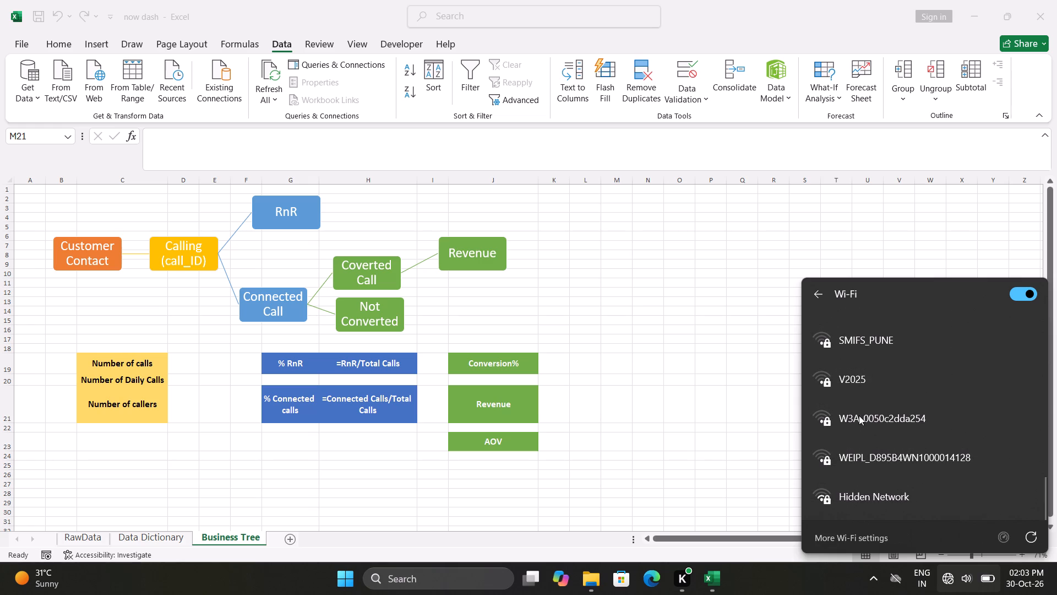
click(819, 299)
click(701, 321)
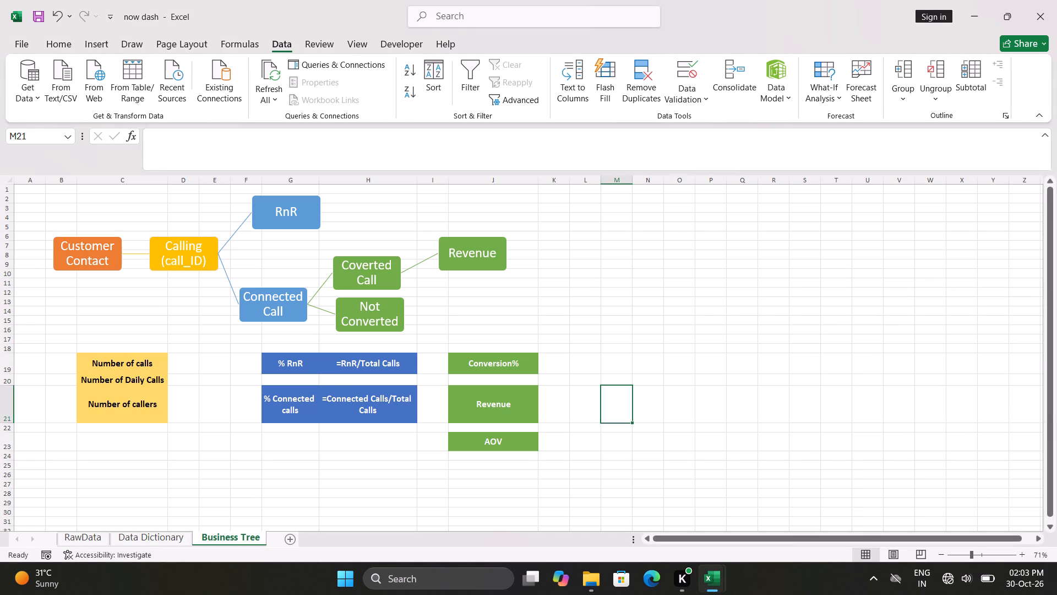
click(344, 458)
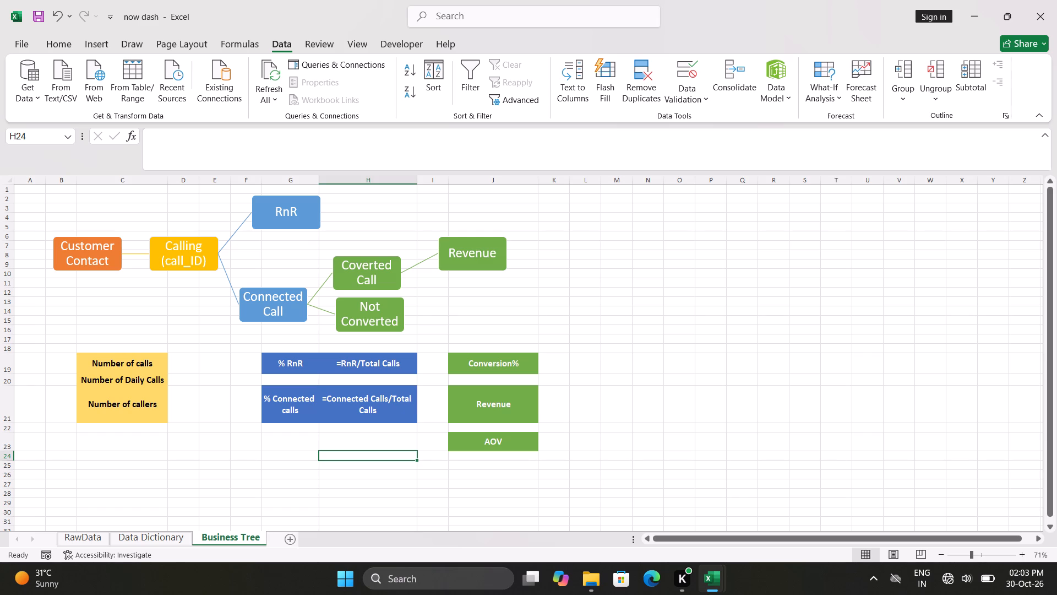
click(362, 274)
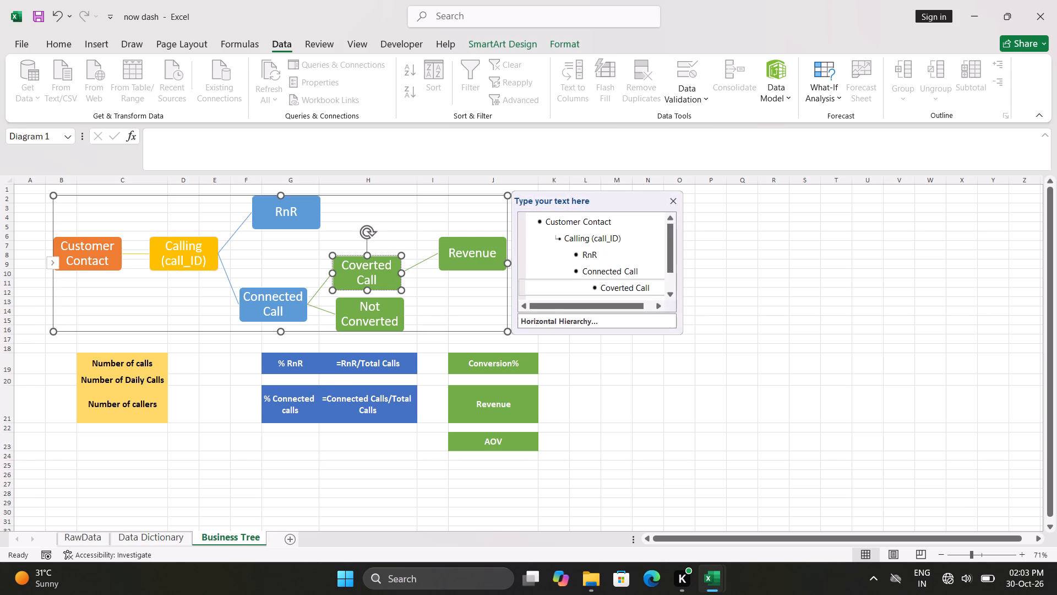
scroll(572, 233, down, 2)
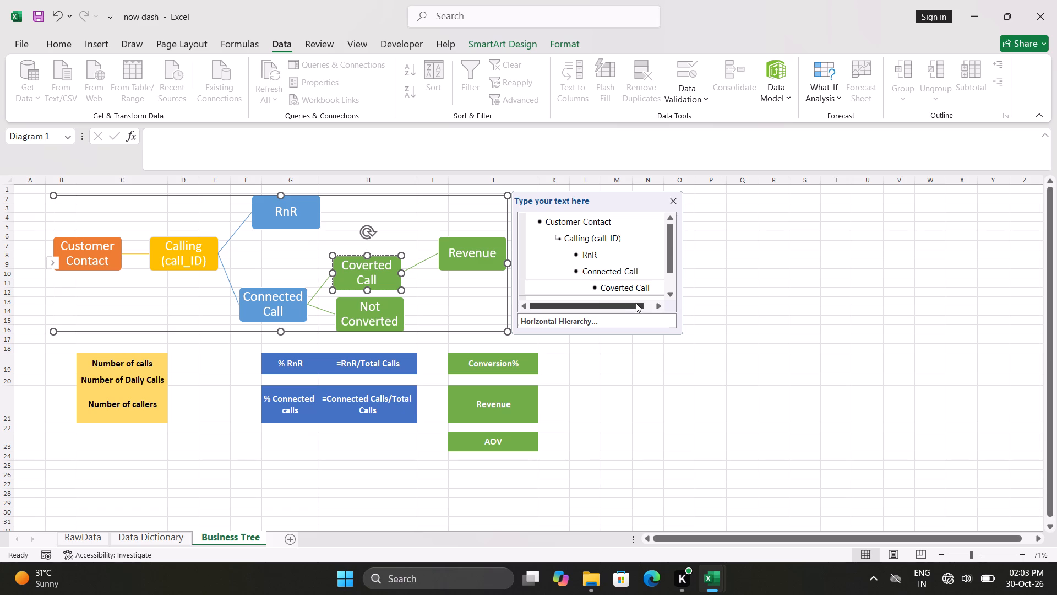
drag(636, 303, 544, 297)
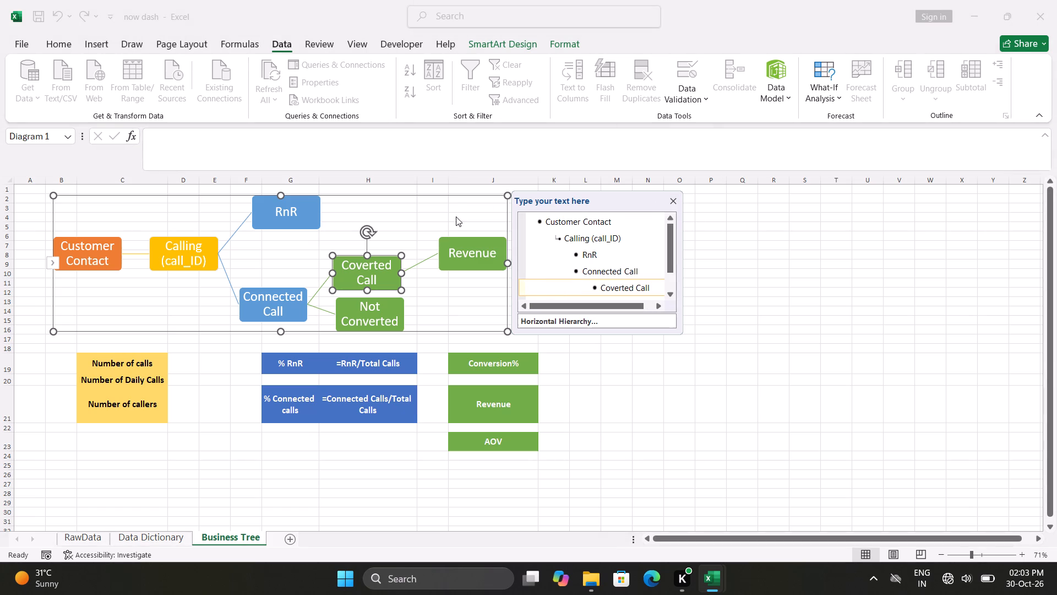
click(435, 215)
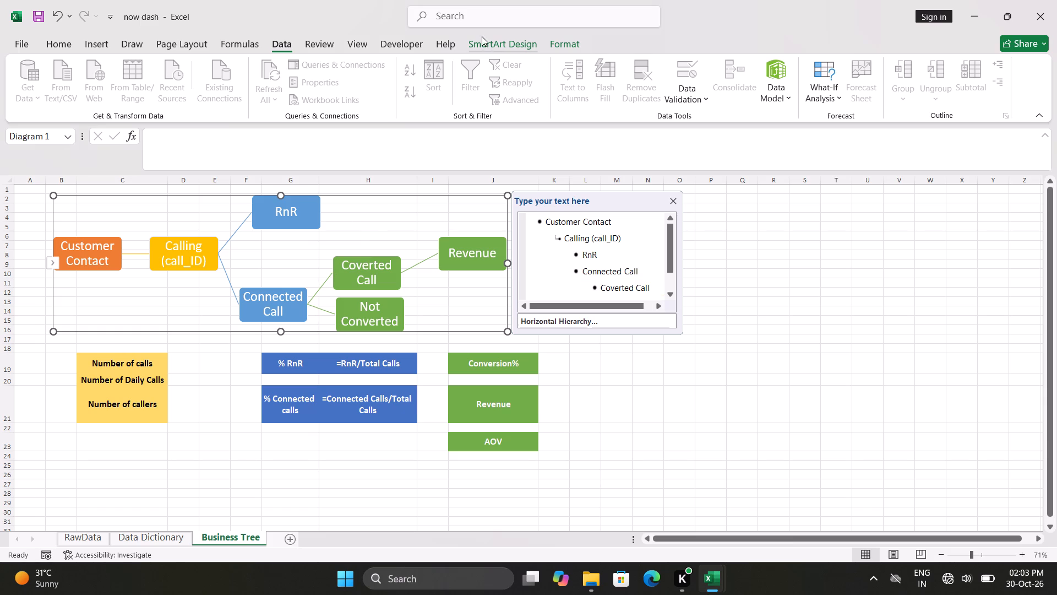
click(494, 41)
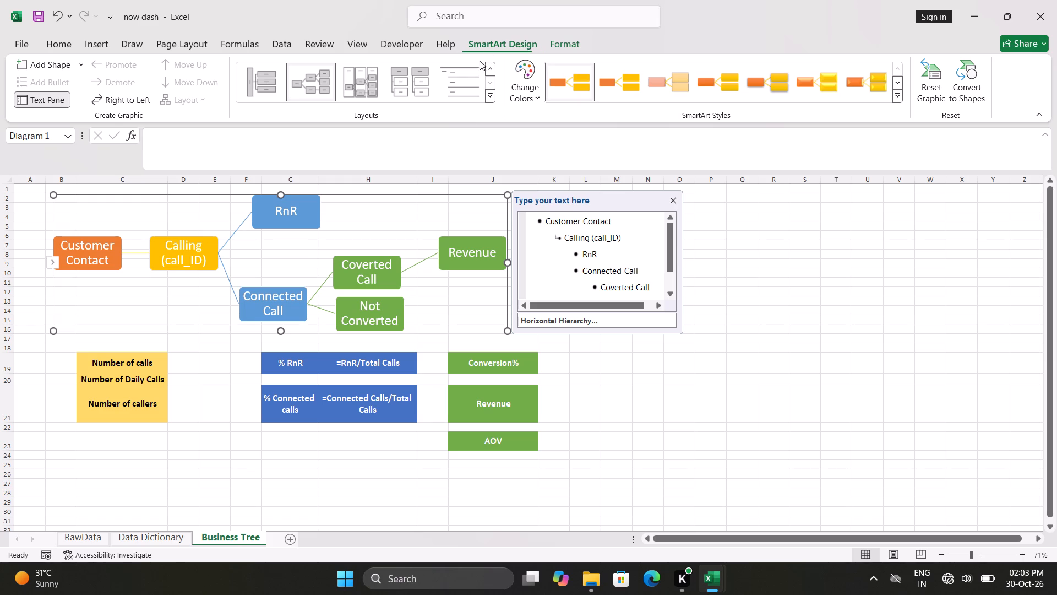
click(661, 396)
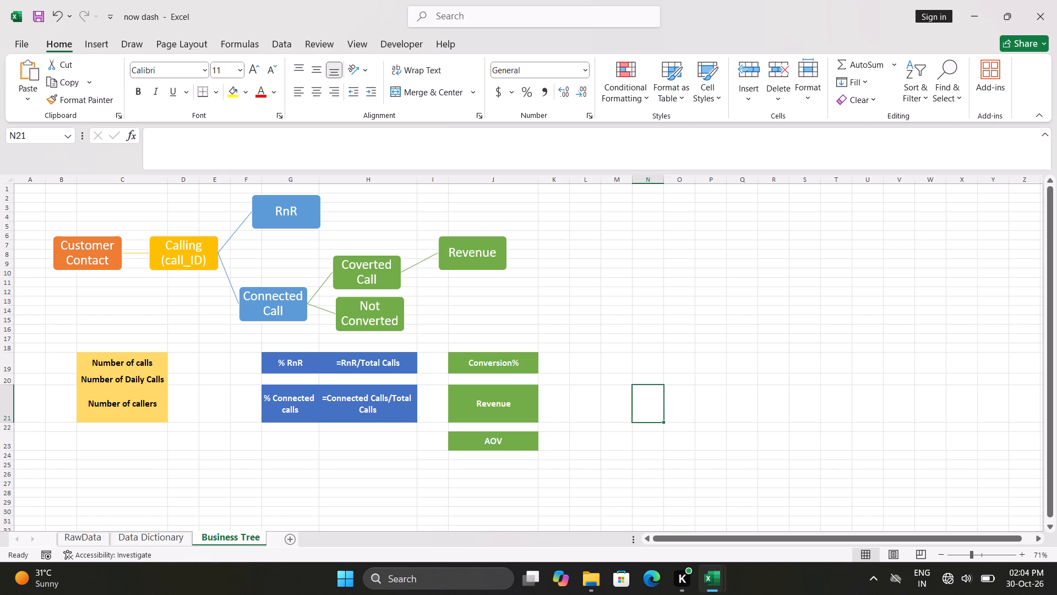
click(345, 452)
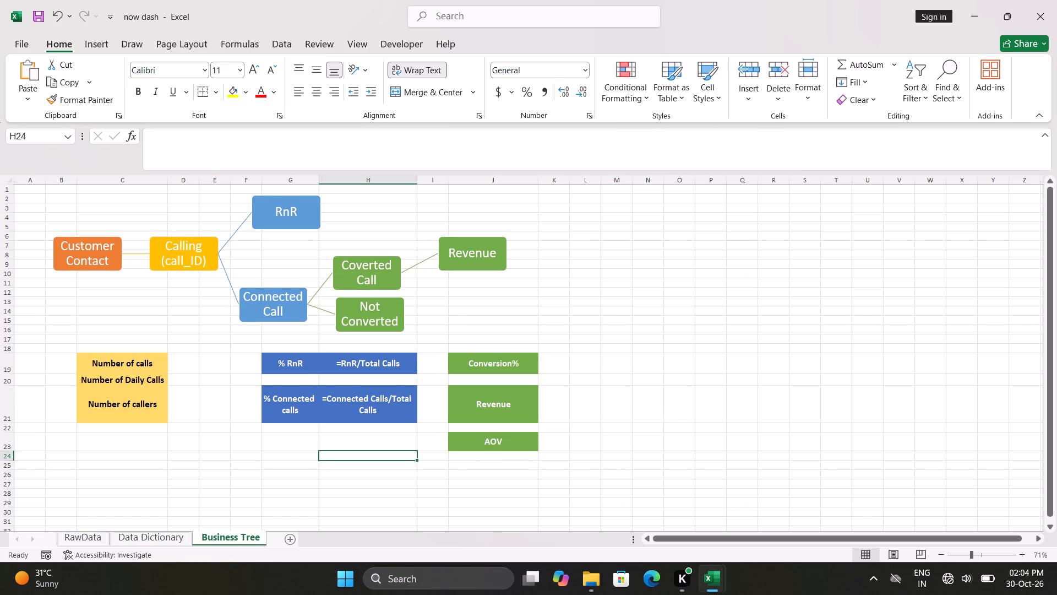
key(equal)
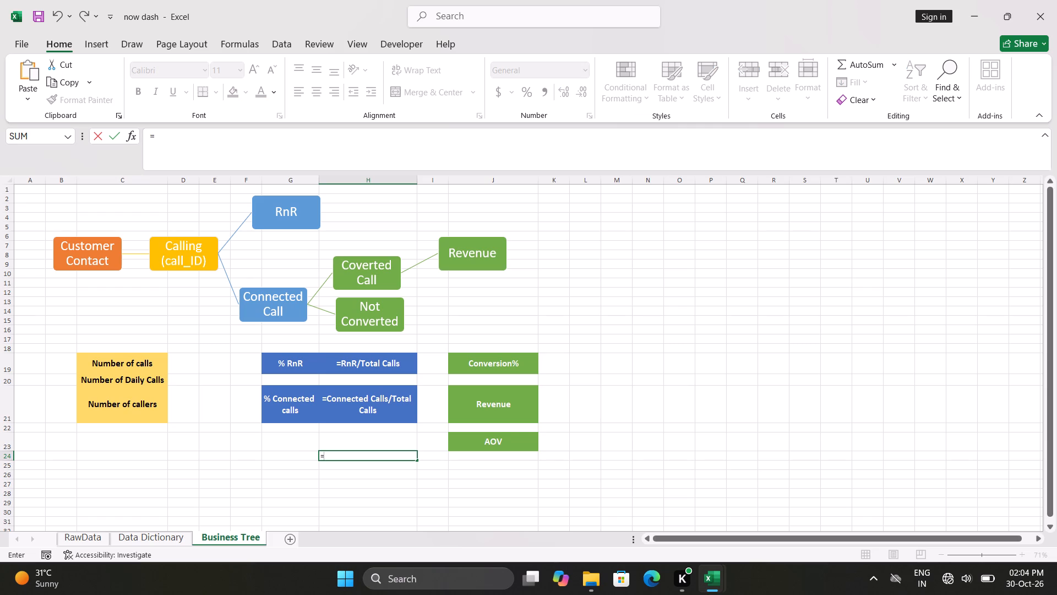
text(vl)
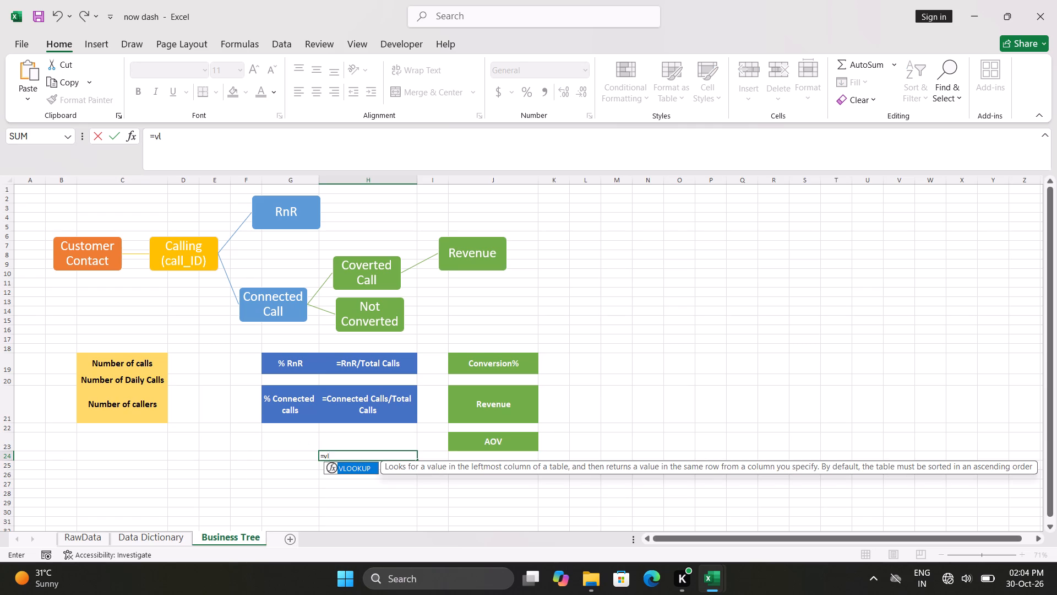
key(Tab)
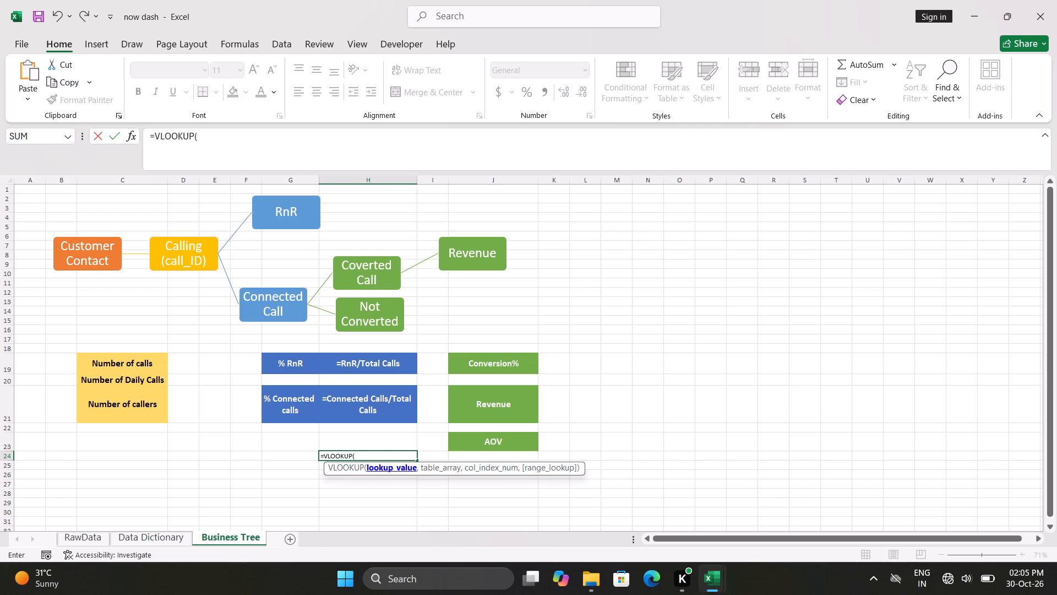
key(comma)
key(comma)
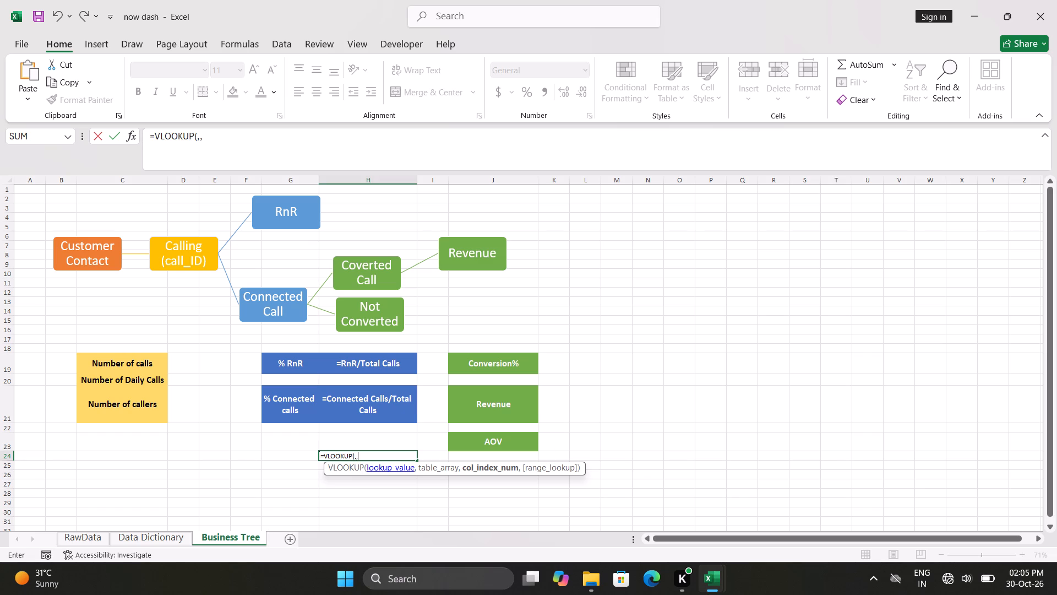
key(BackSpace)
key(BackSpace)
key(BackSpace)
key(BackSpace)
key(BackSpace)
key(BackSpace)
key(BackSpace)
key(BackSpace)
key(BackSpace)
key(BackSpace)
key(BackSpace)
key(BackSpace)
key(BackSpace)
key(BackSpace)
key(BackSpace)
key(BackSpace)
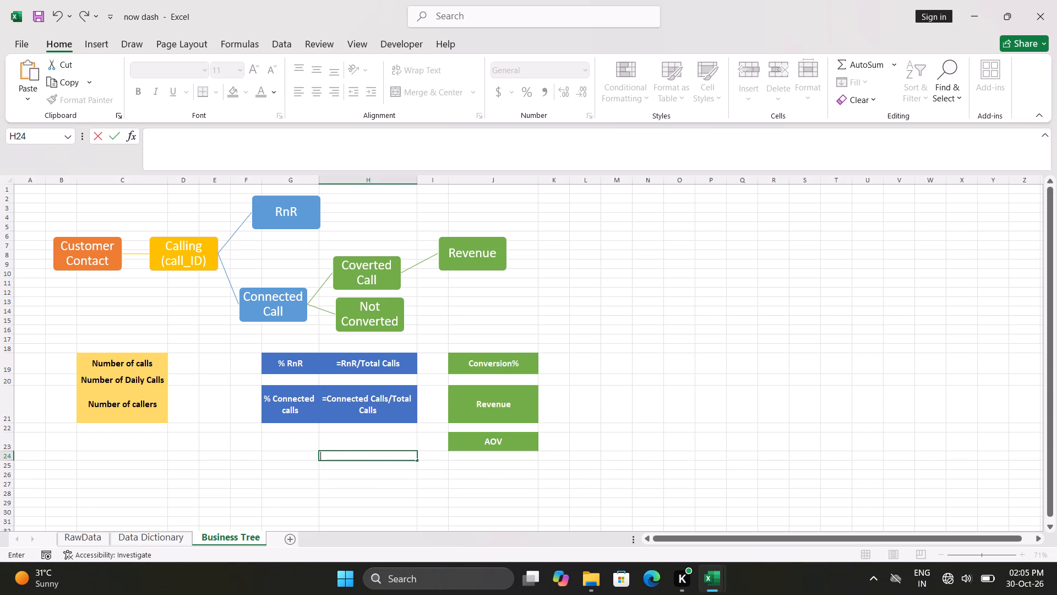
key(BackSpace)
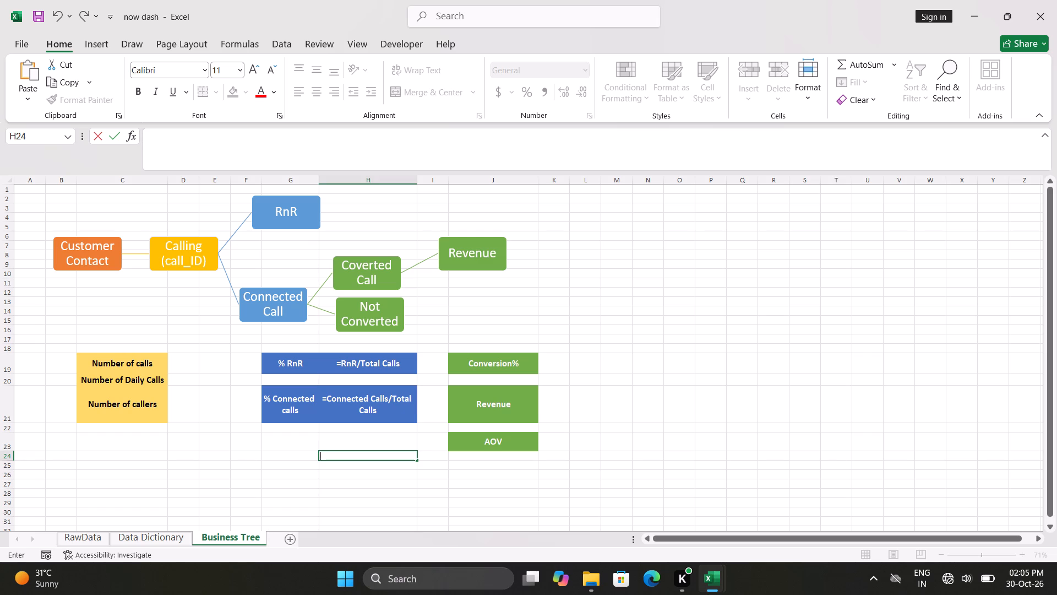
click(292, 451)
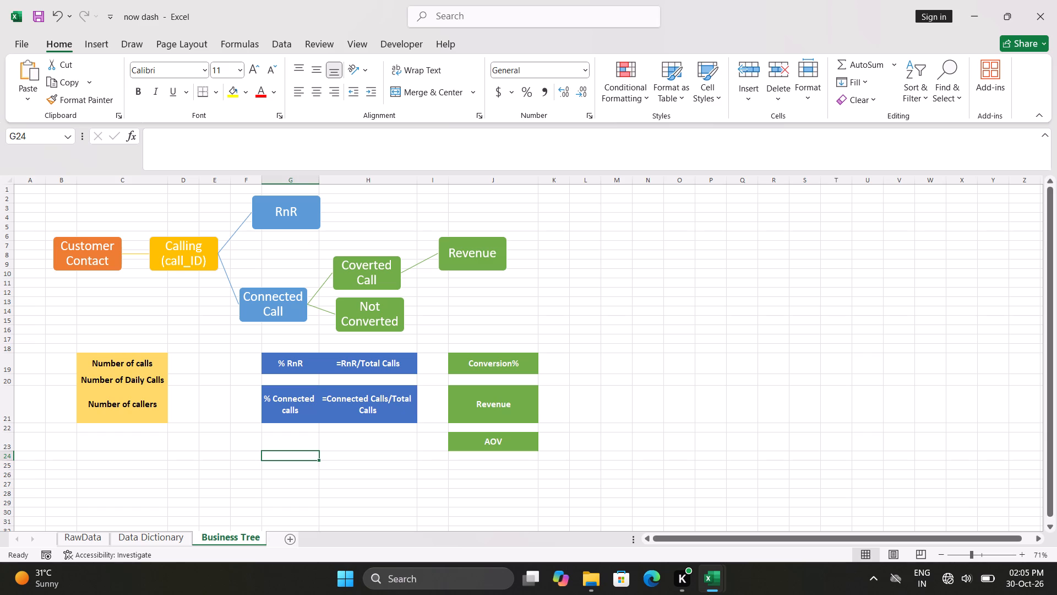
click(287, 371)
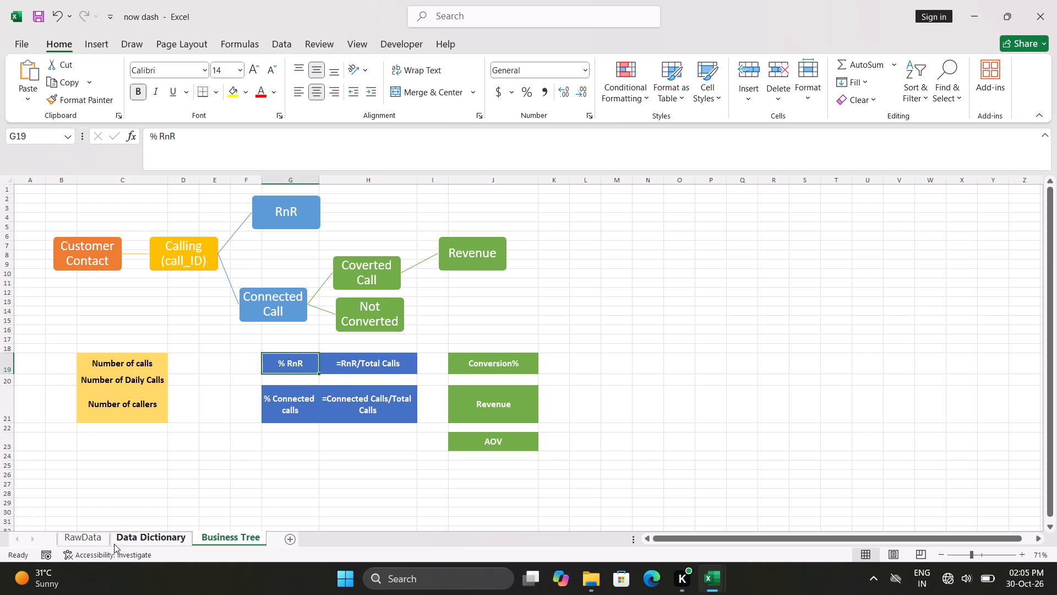
Examine the list of distinct caller names in the RawData table's Caller column filter, leaving the filter selection as is.
click(92, 535)
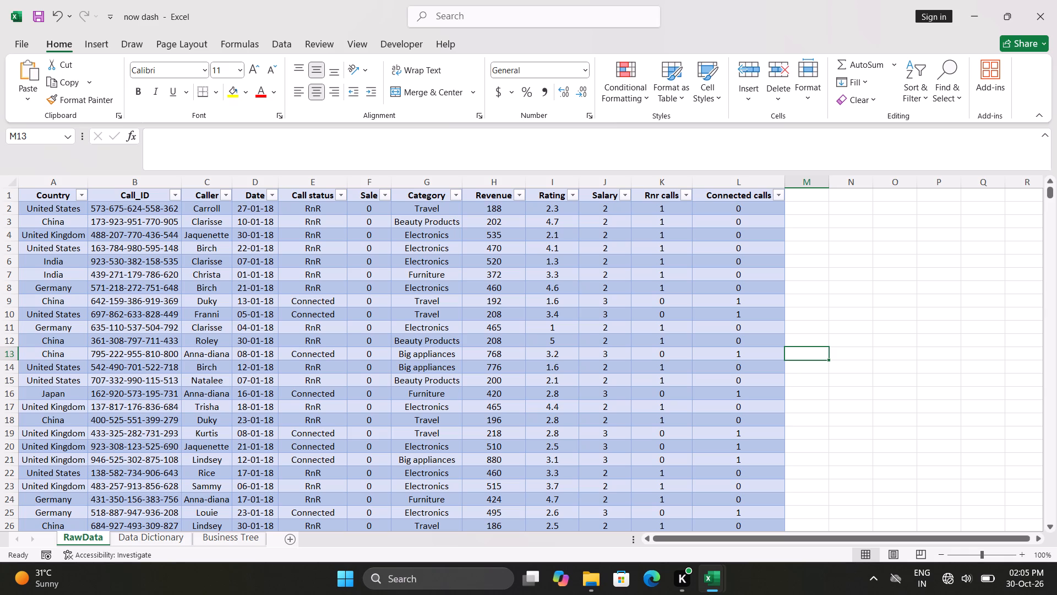
click(211, 199)
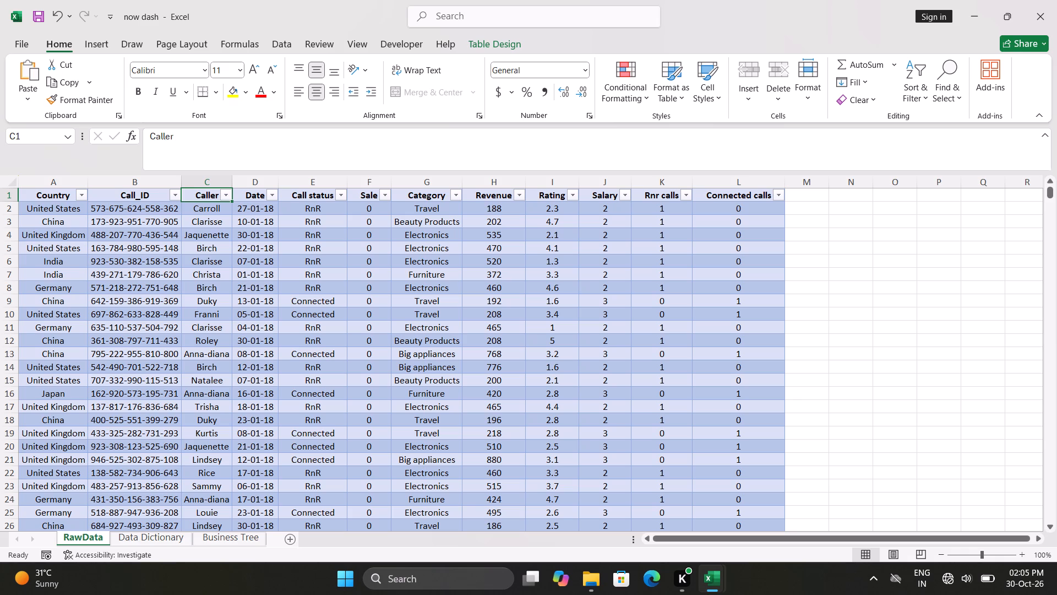
click(228, 193)
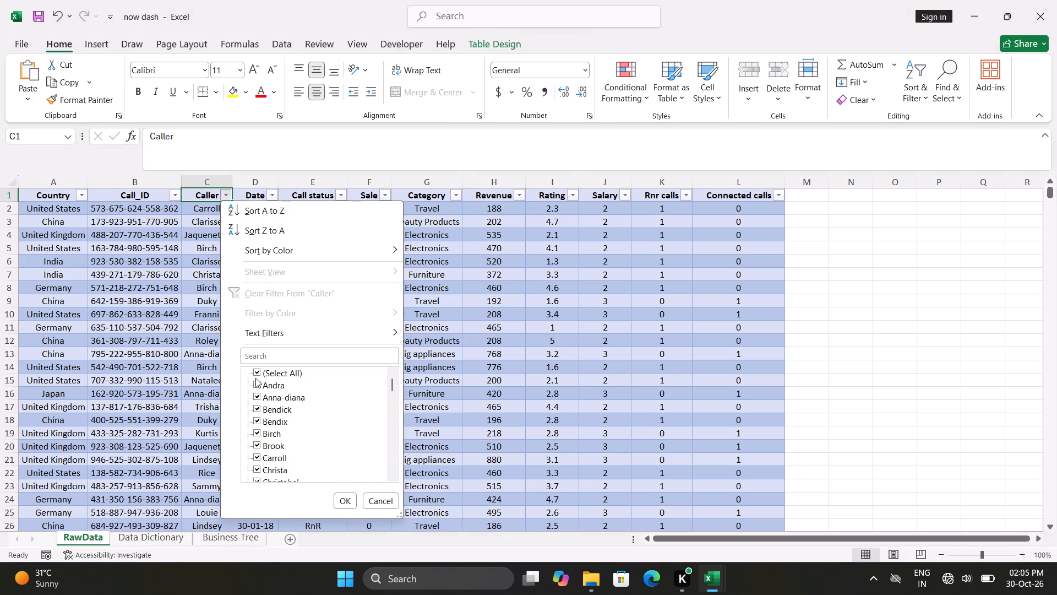
scroll(266, 446, down, 2)
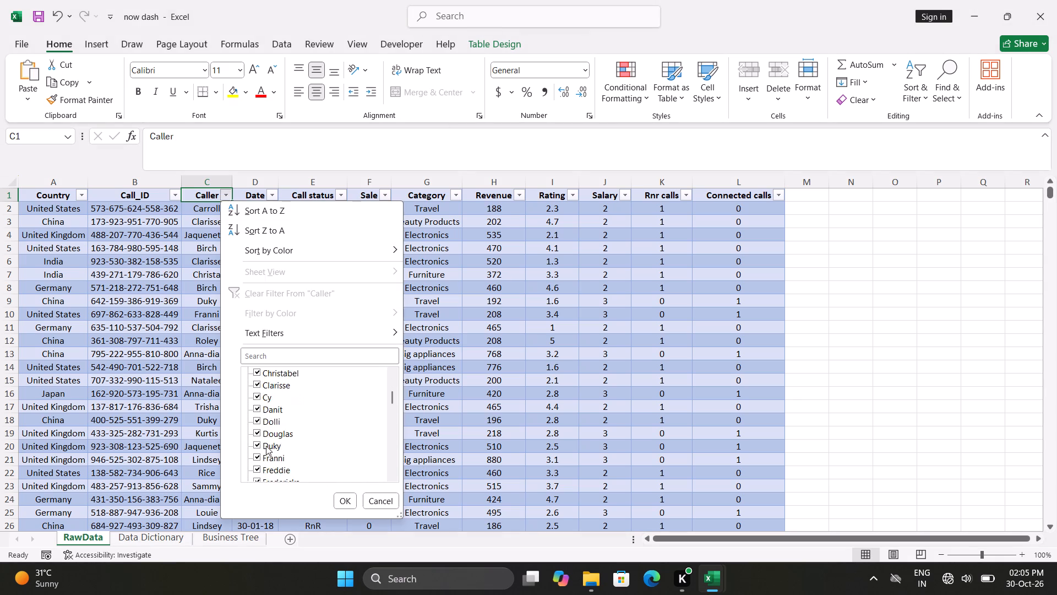
scroll(266, 446, down, 6)
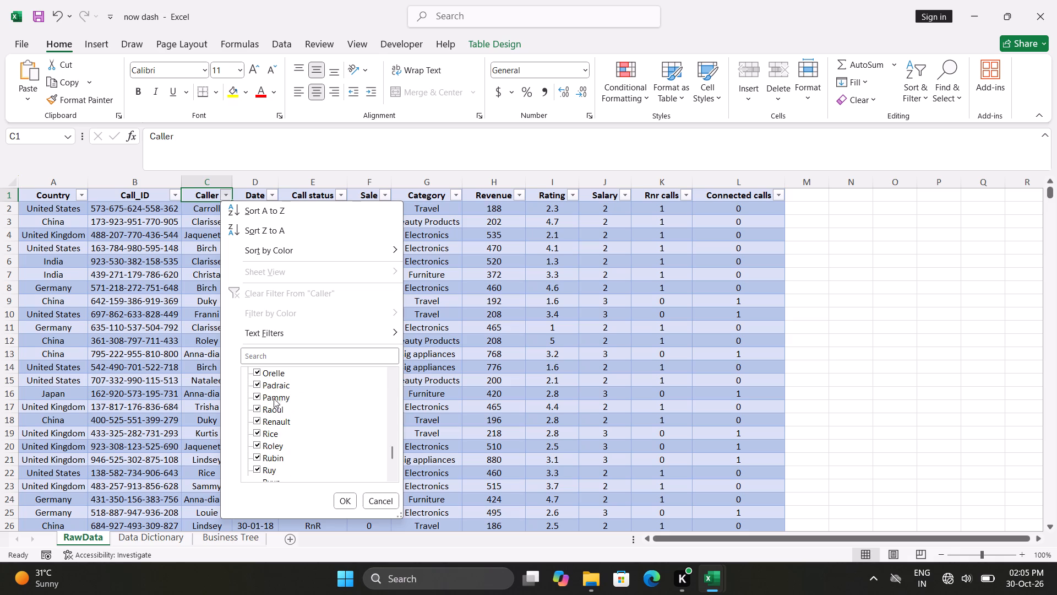
scroll(275, 383, up, 1)
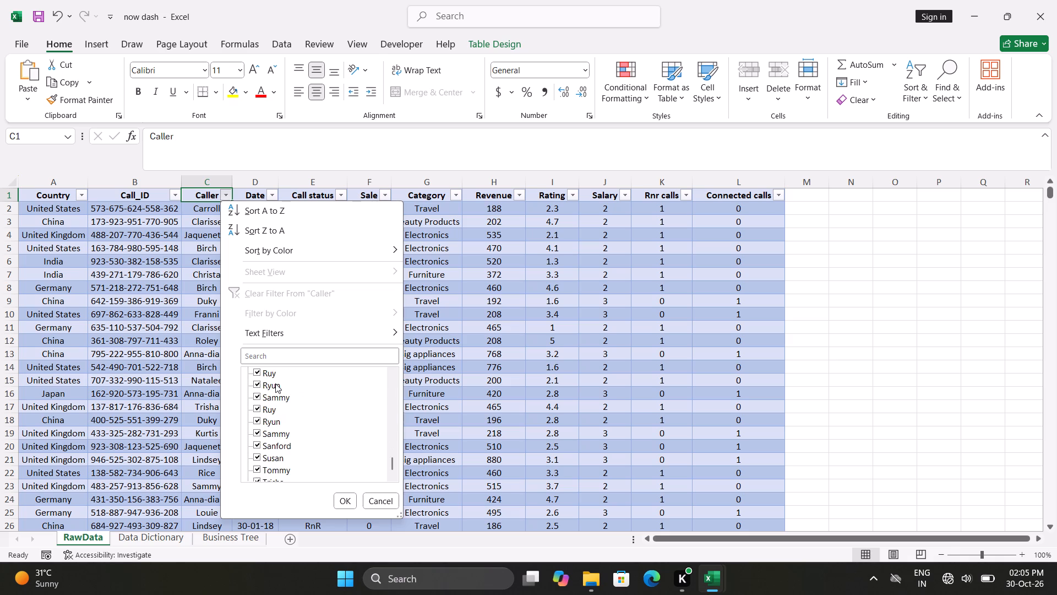
scroll(273, 371, up, 1)
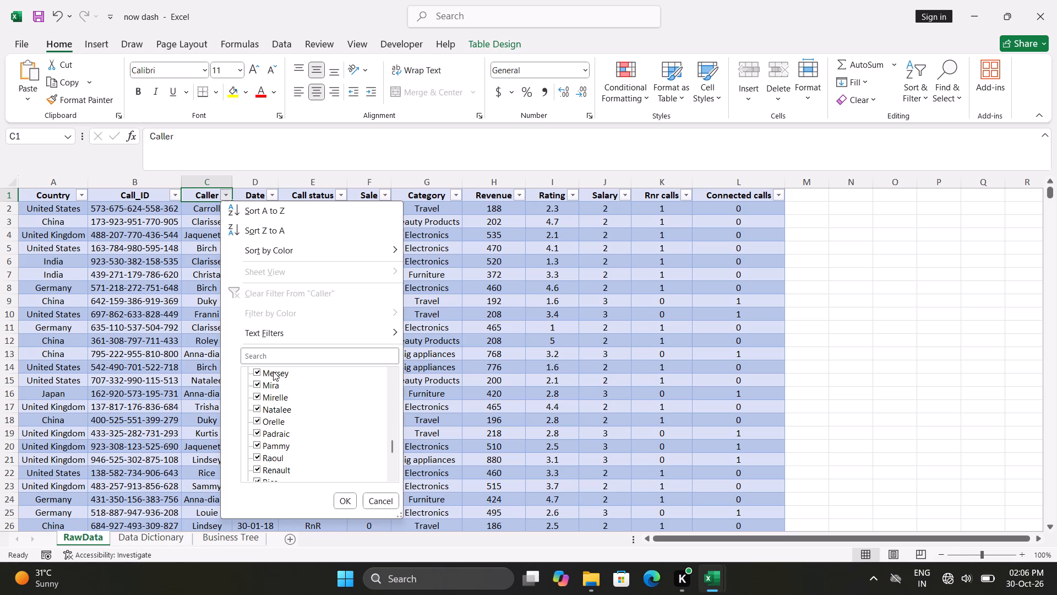
scroll(273, 371, up, 1)
scroll(273, 371, down, 1)
scroll(313, 469, down, 1)
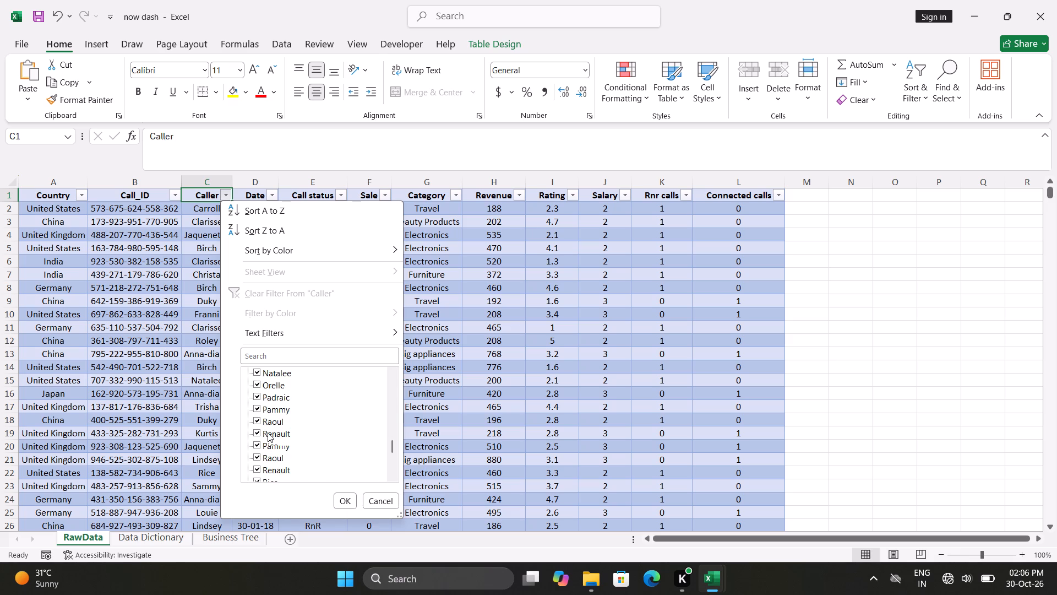
scroll(275, 385, up, 3)
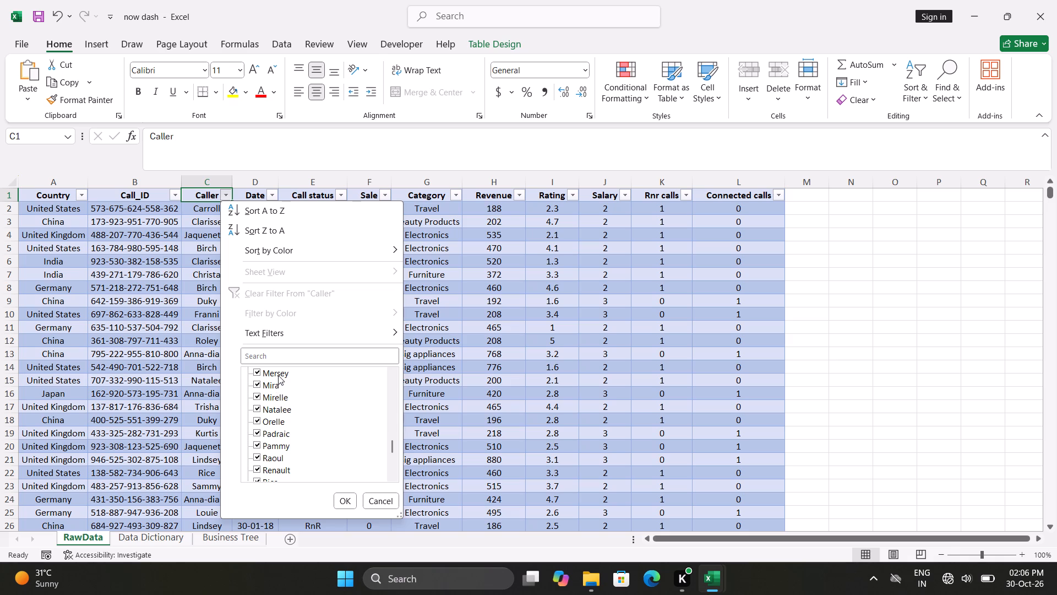
scroll(278, 375, up, 1)
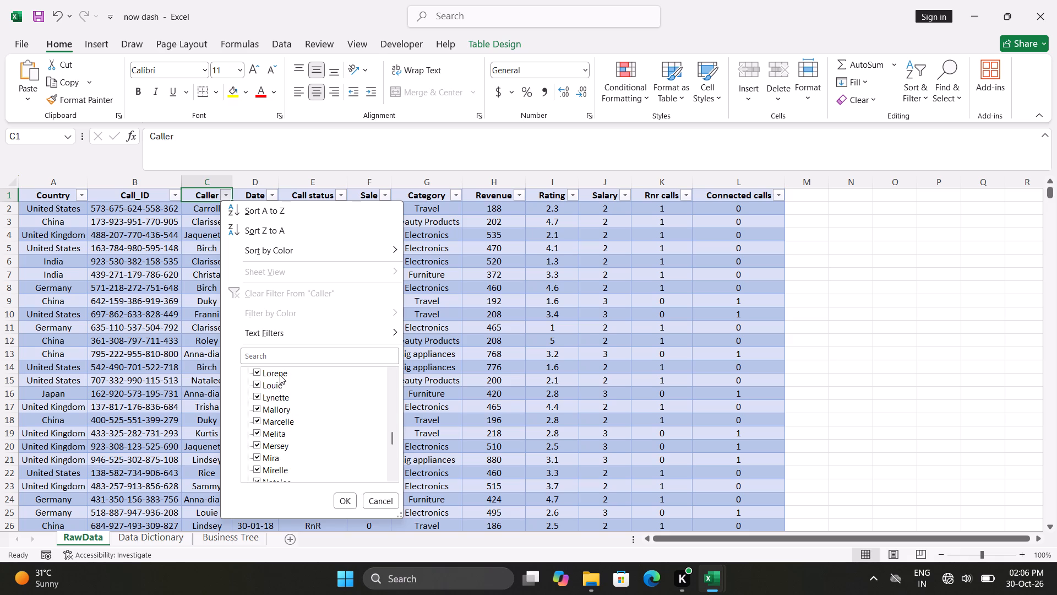
scroll(280, 372, up, 1)
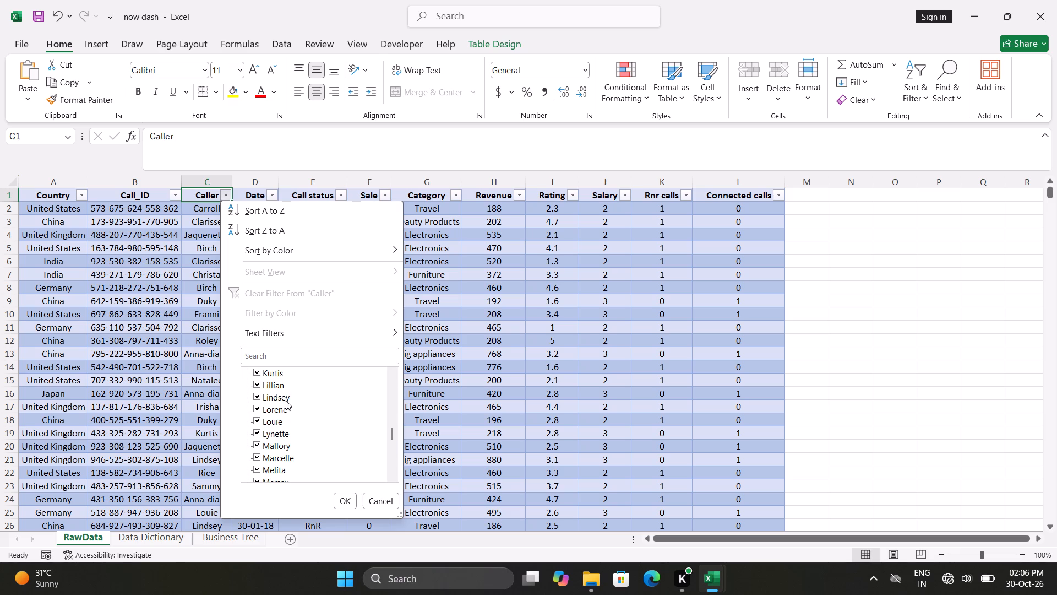
scroll(280, 375, up, 1)
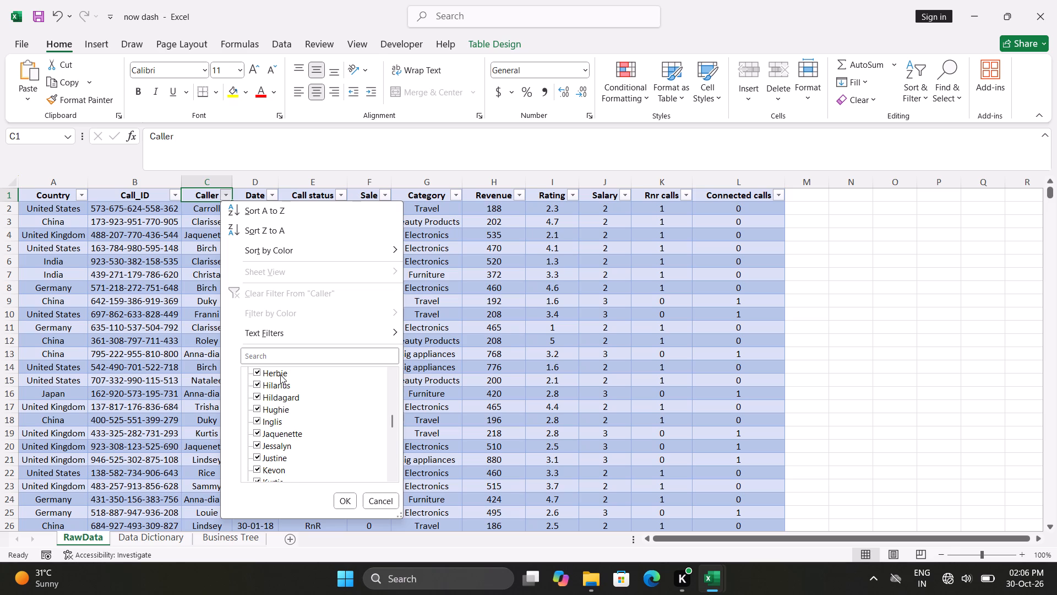
scroll(280, 375, up, 2)
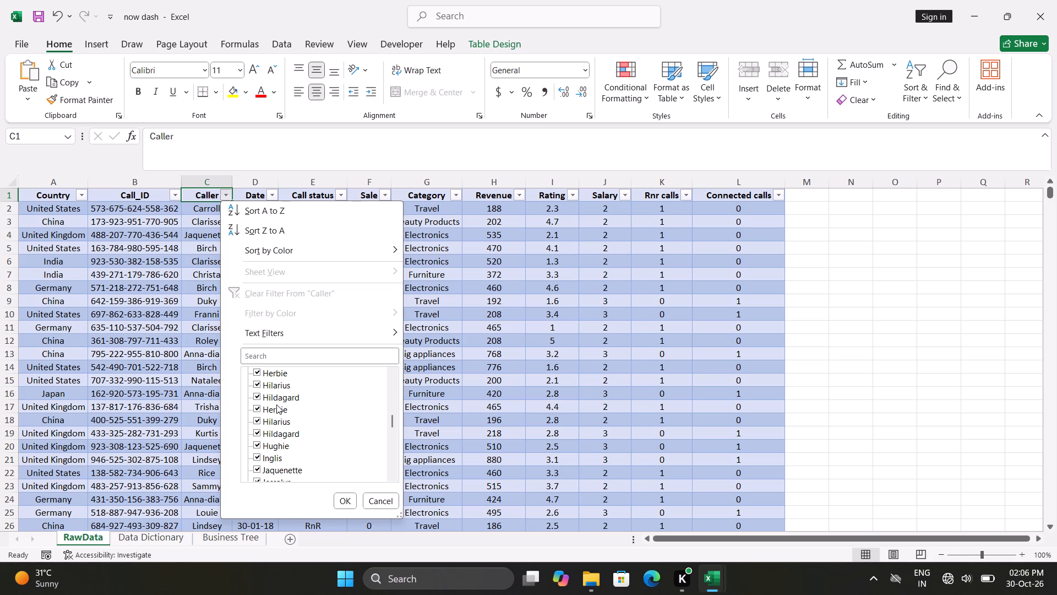
scroll(282, 380, up, 1)
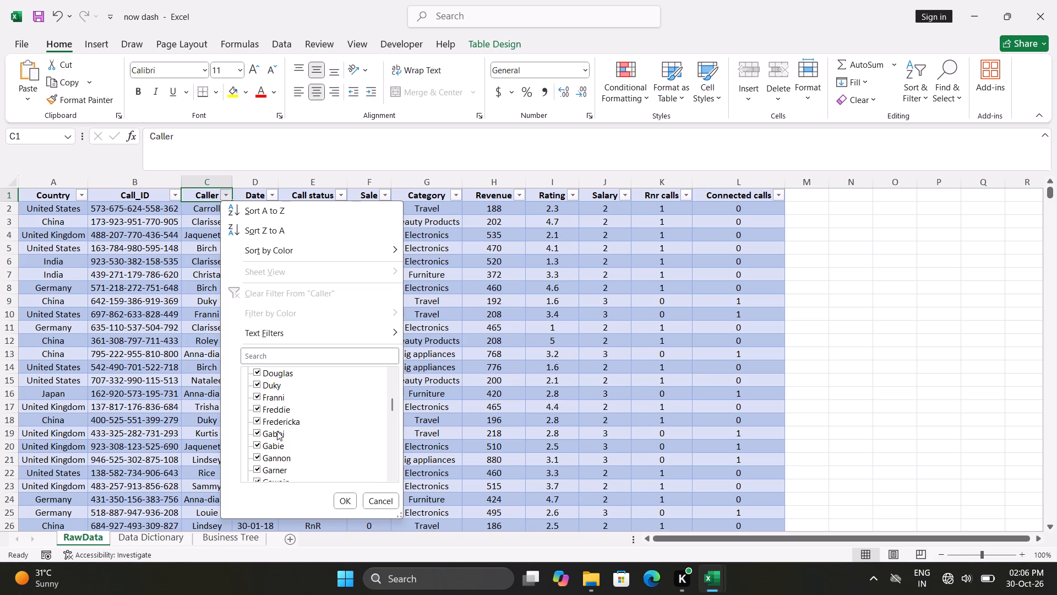
scroll(284, 388, up, 6)
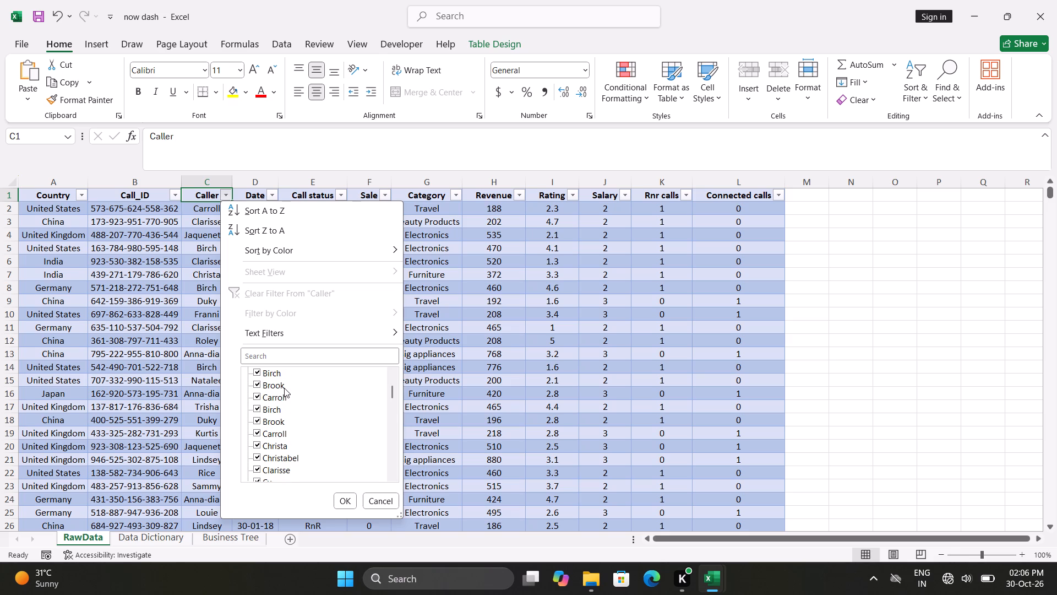
scroll(284, 388, up, 1)
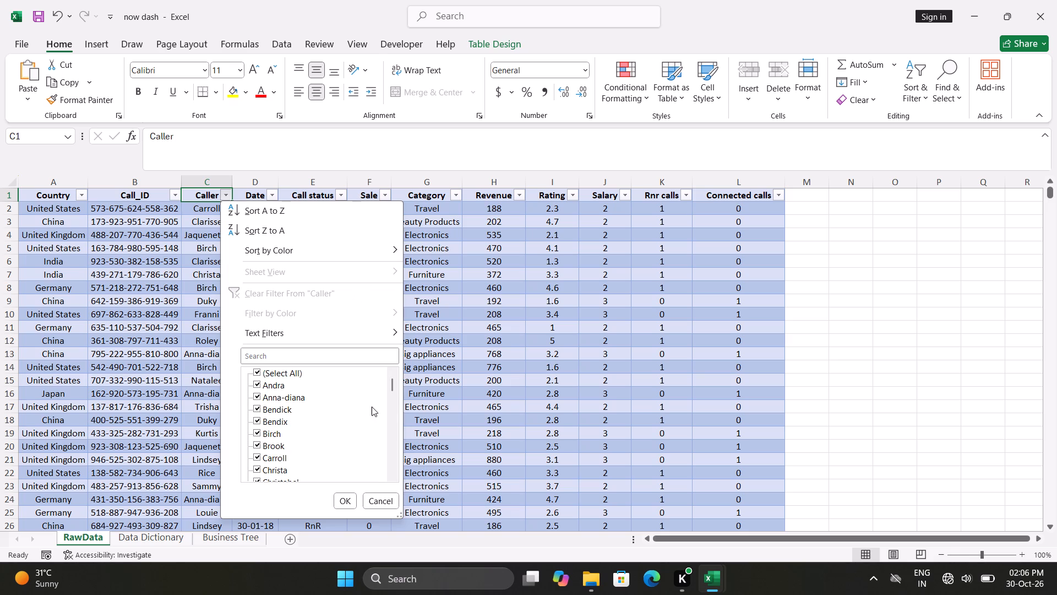
click(349, 500)
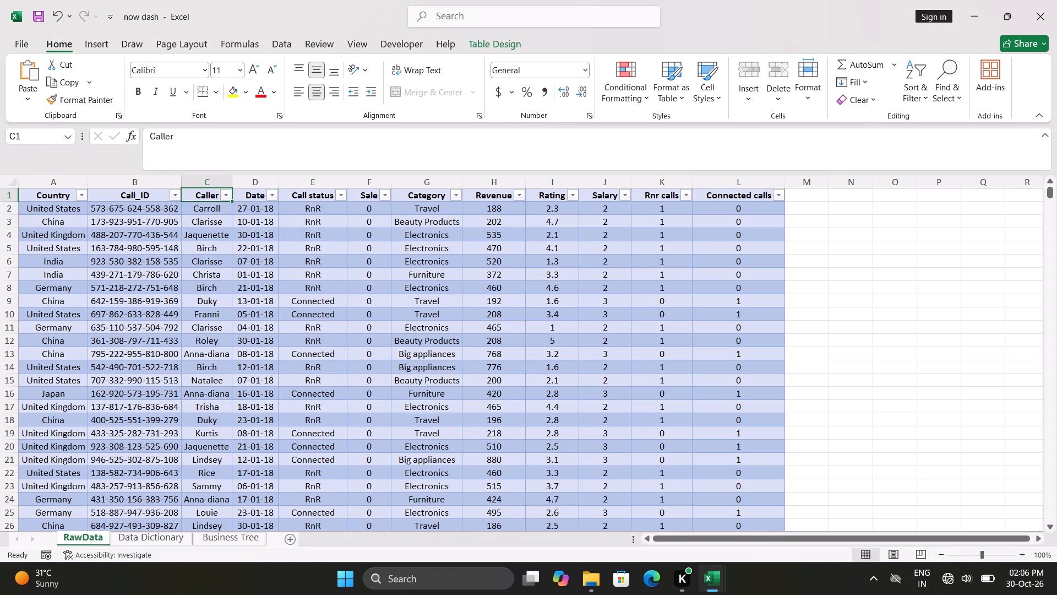
Enter a COUNTIF formula over the table's whole Caller column, with the criterion left empty, in cell C96249 directly below the data.
click(206, 210)
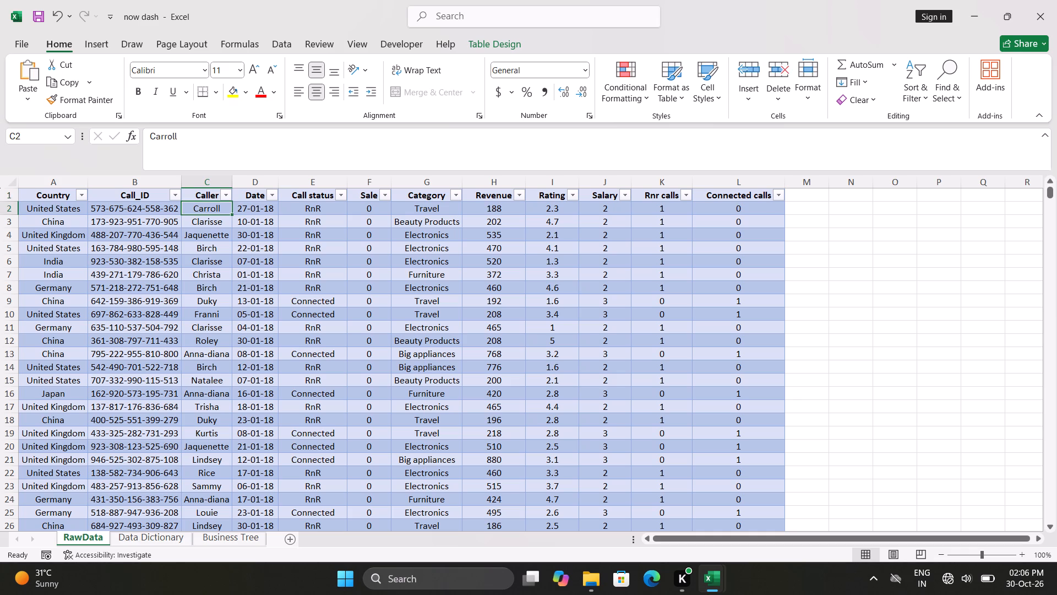
scroll(226, 248, down, 4)
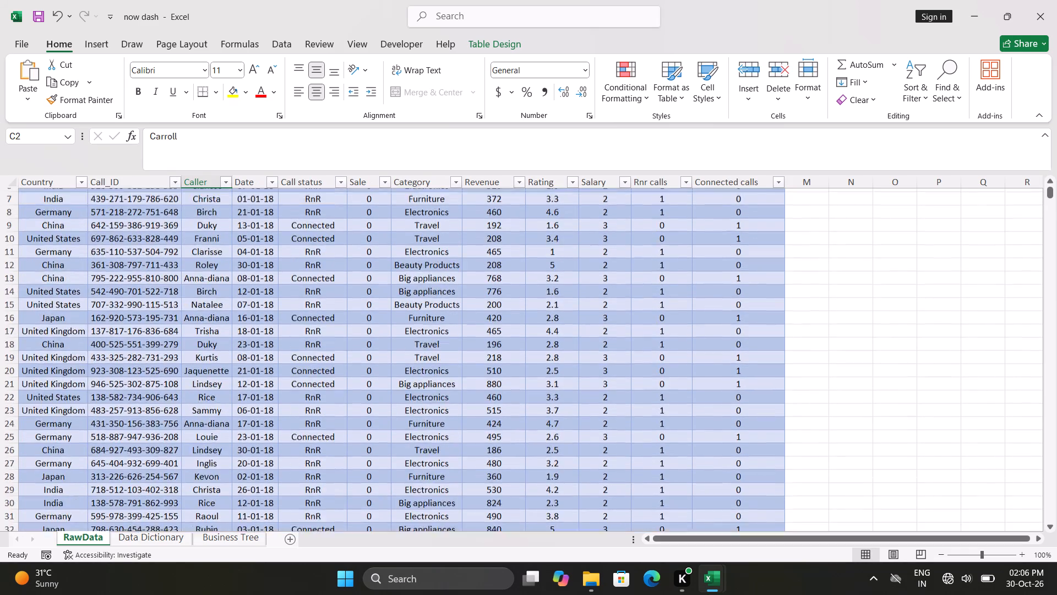
scroll(226, 248, down, 2)
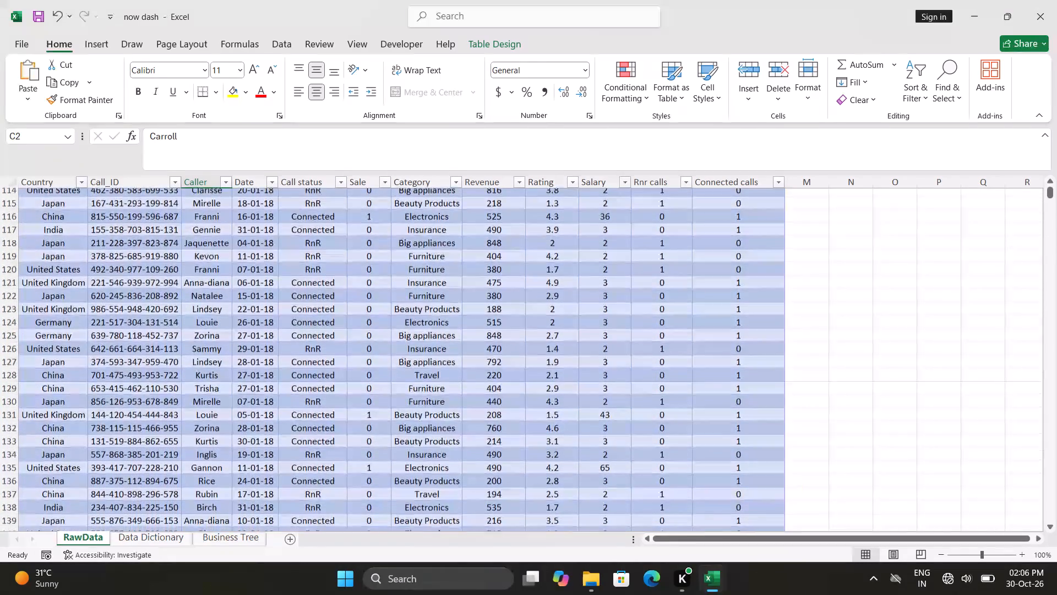
click(211, 245)
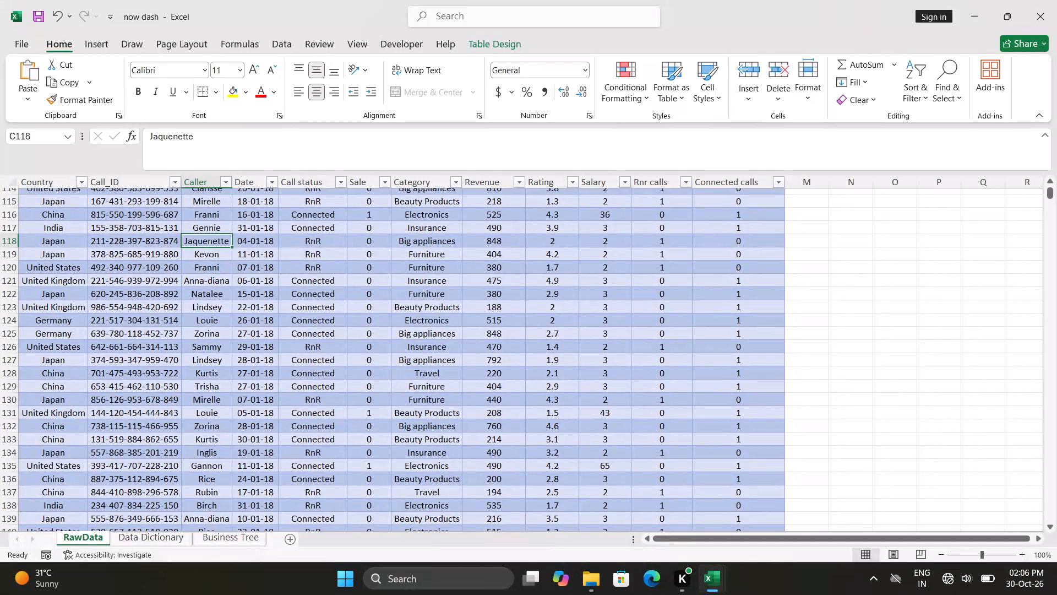
key(ctrl+Down)
scroll(211, 245, down, 1)
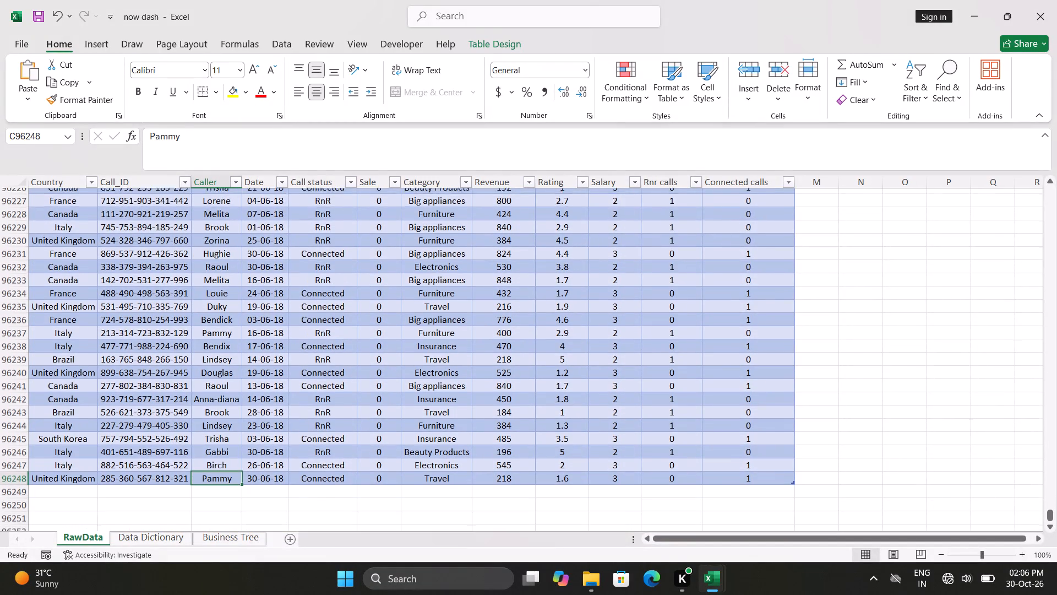
scroll(211, 245, down, 1)
click(211, 448)
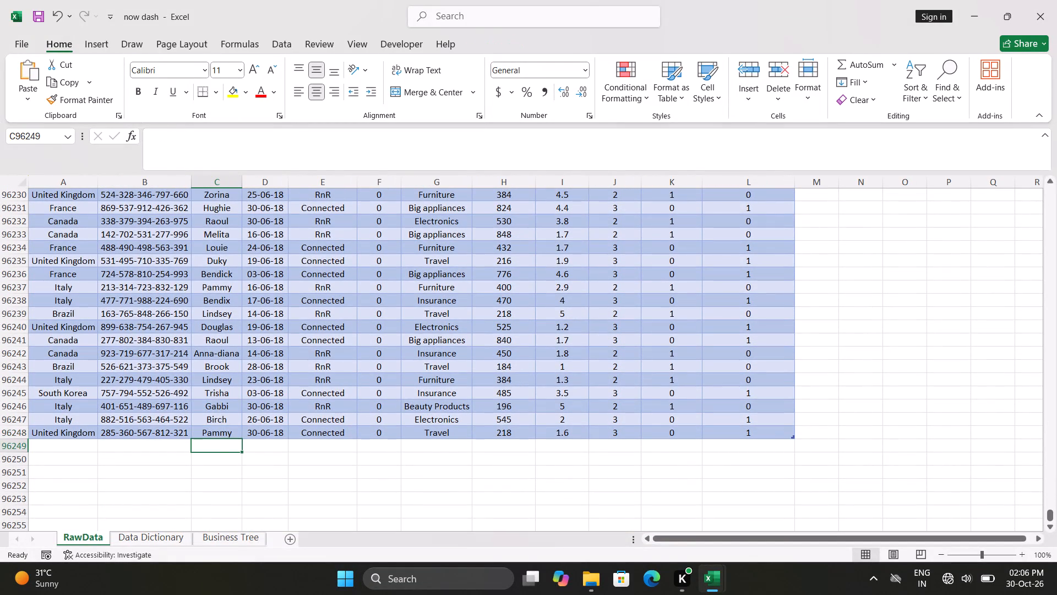
text(cou)
key(BackSpace)
key(BackSpace)
key(BackSpace)
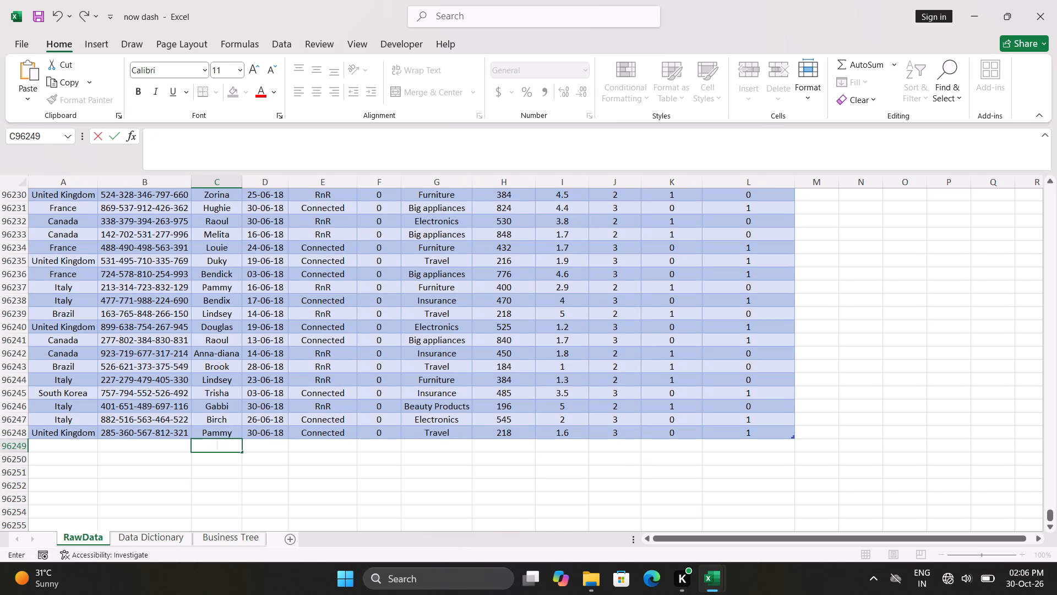
key(equal)
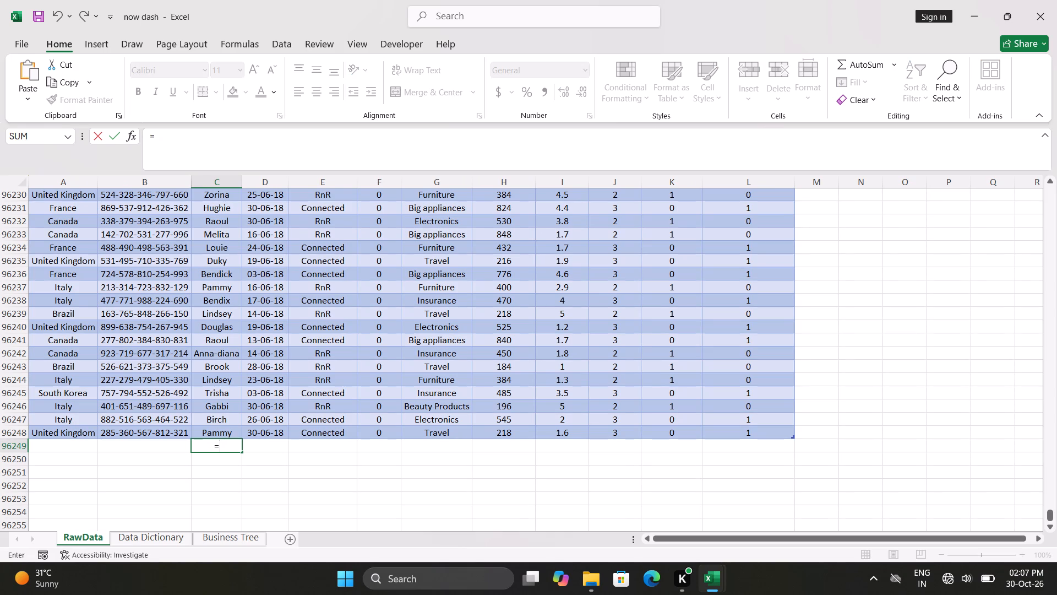
text(ccun)
key(BackSpace)
key(BackSpace)
key(BackSpace)
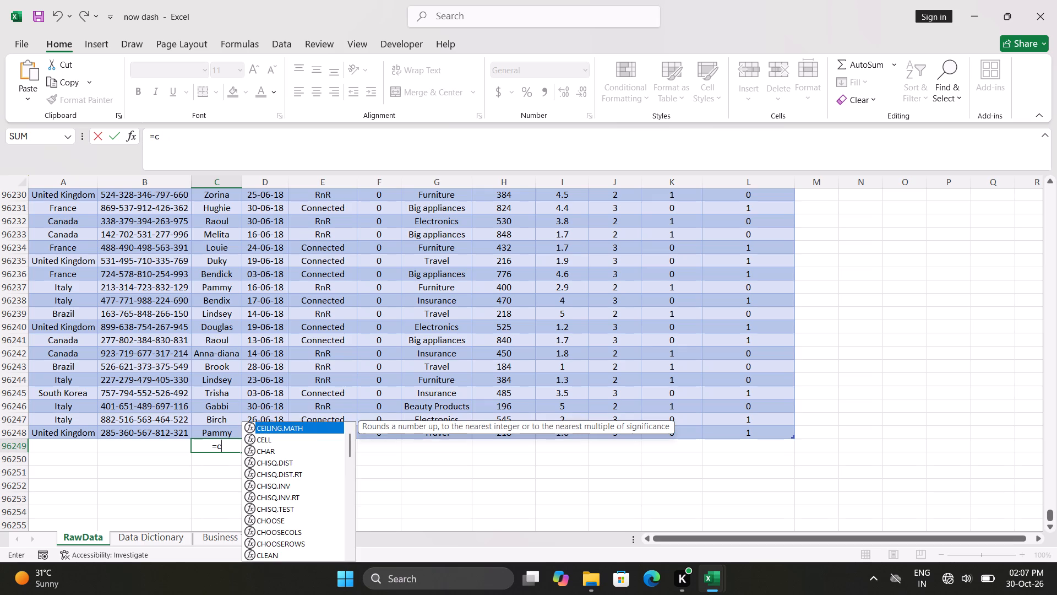
text(ount)
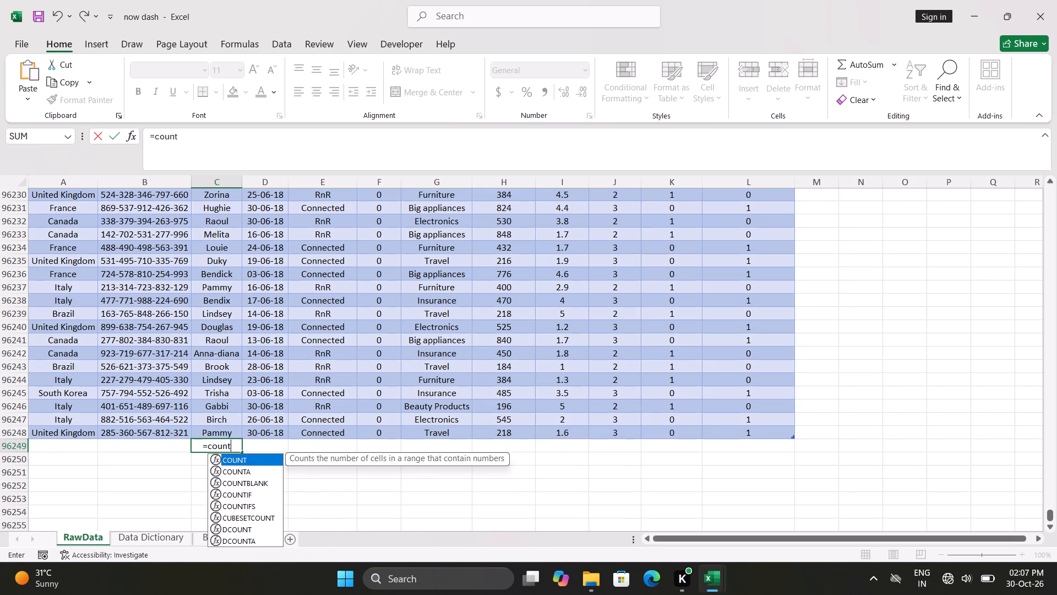
key(i)
key(Tab)
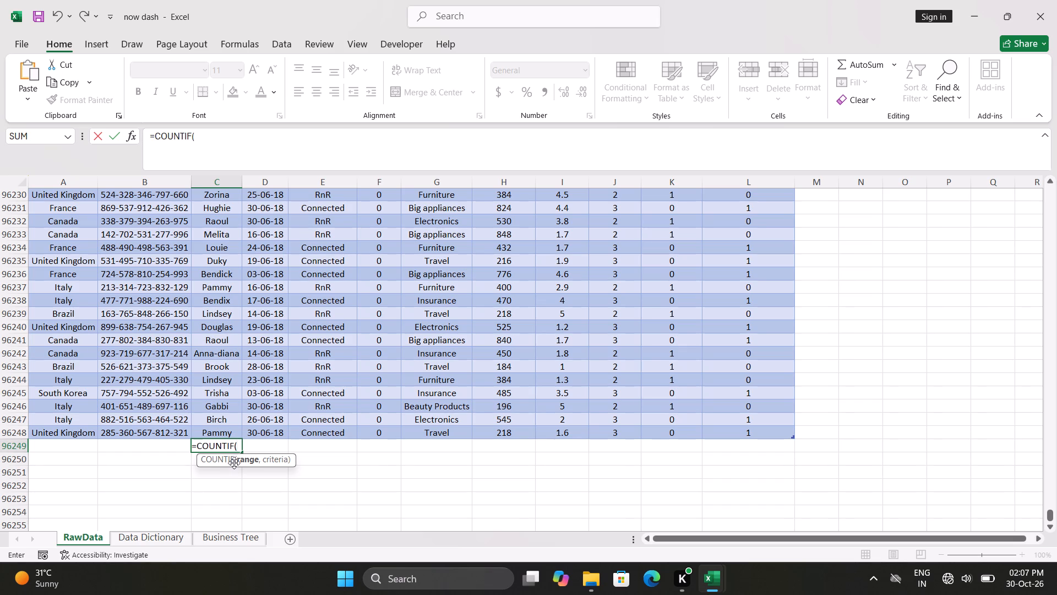
click(219, 434)
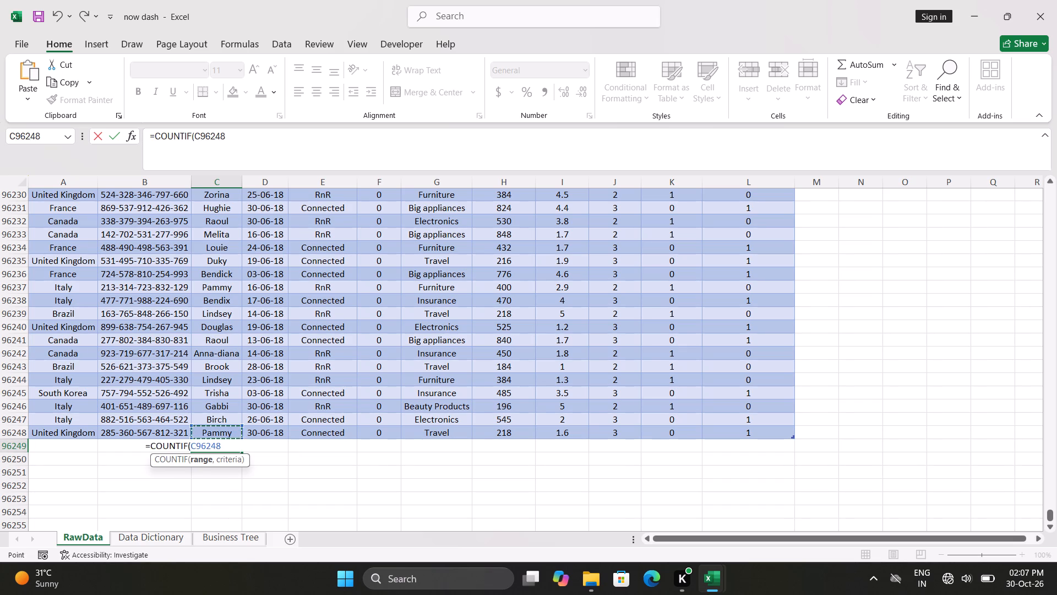
key(ctrl+shift+Up)
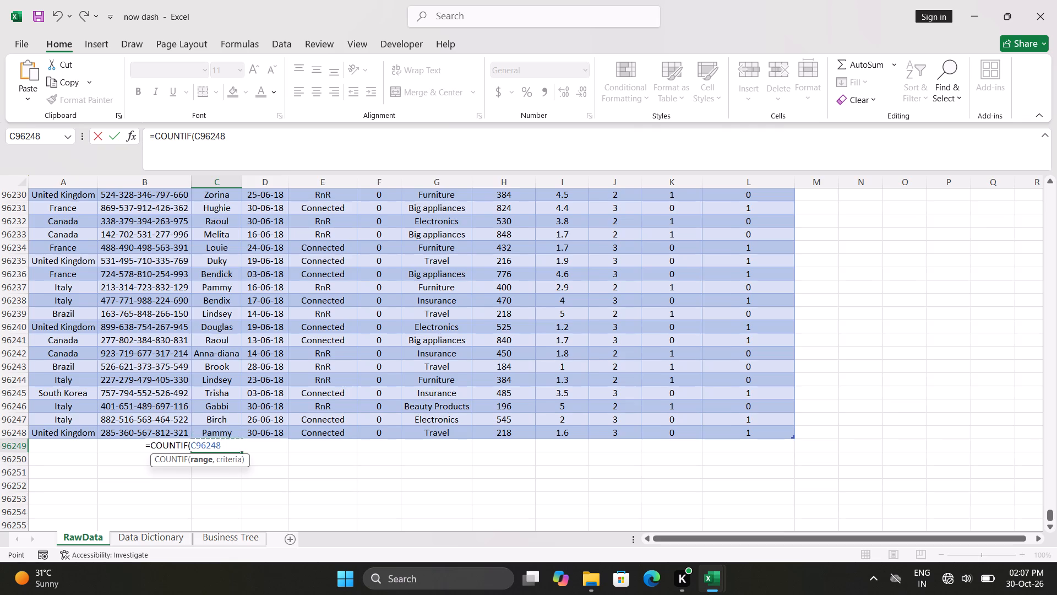
key(shift+Down)
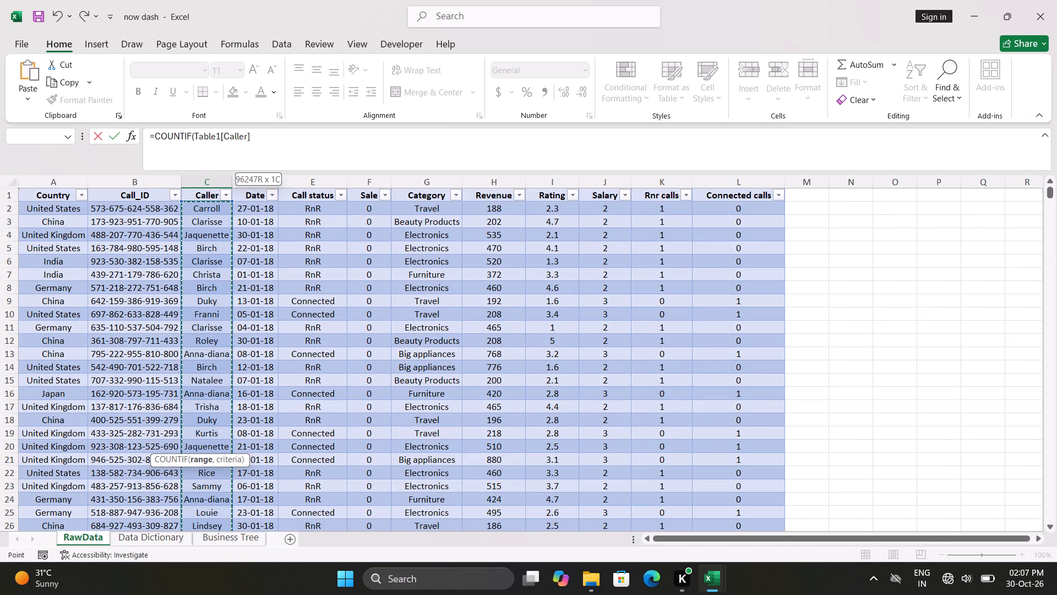
key(comma)
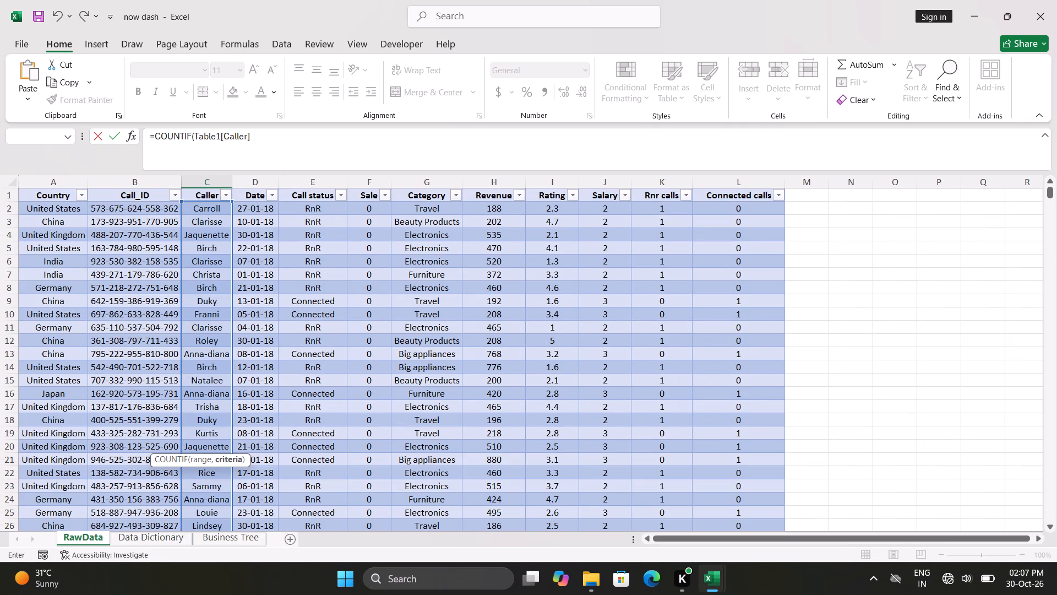
key(Return)
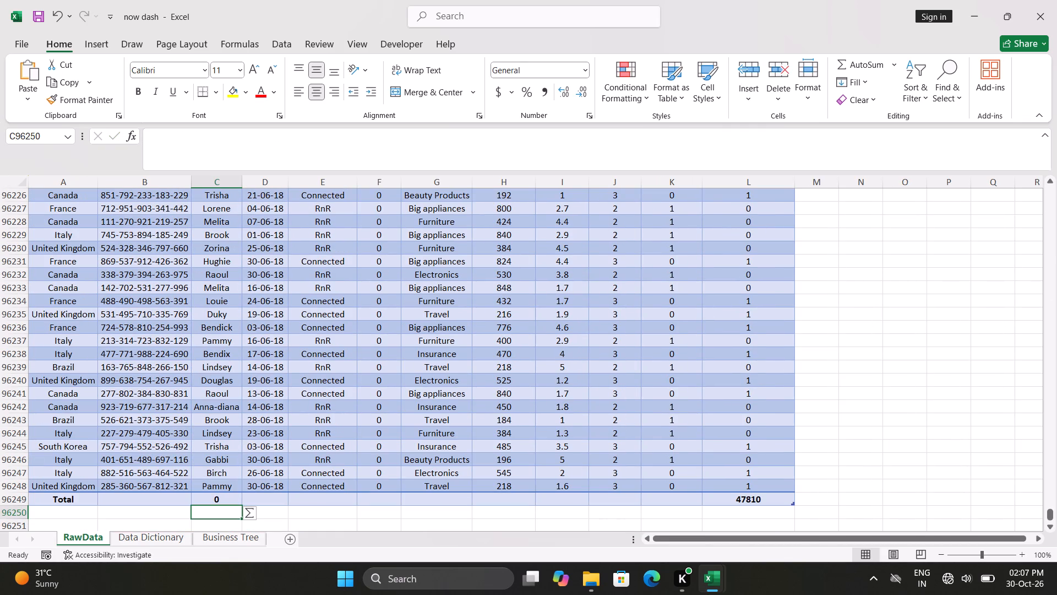
Add the criterion C2<=1 to the COUNTIF formula in the Caller column's total cell.
click(217, 501)
double_click(217, 501)
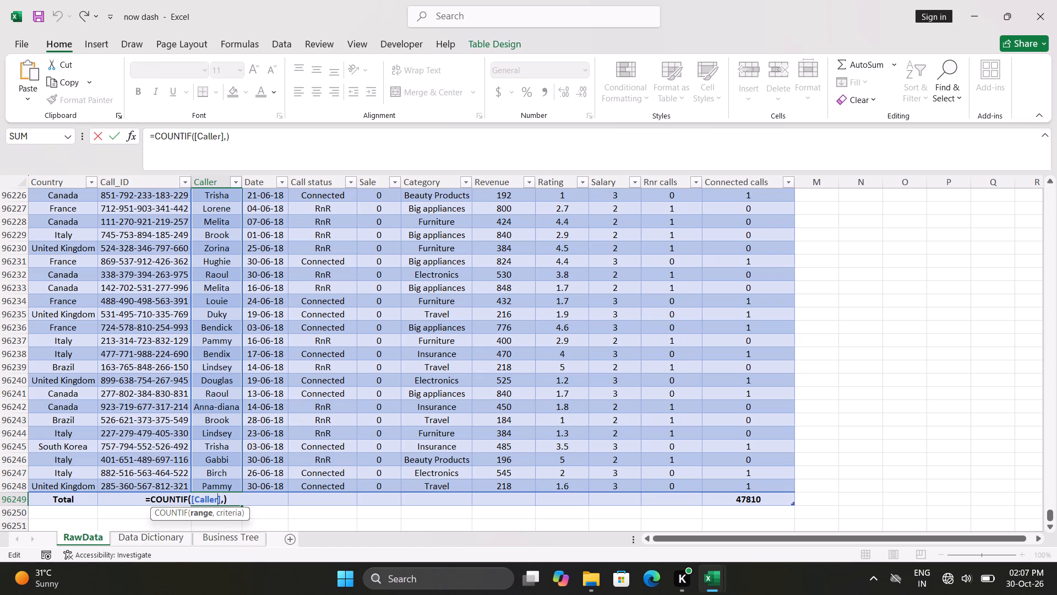
click(223, 499)
scroll(293, 426, up, 9)
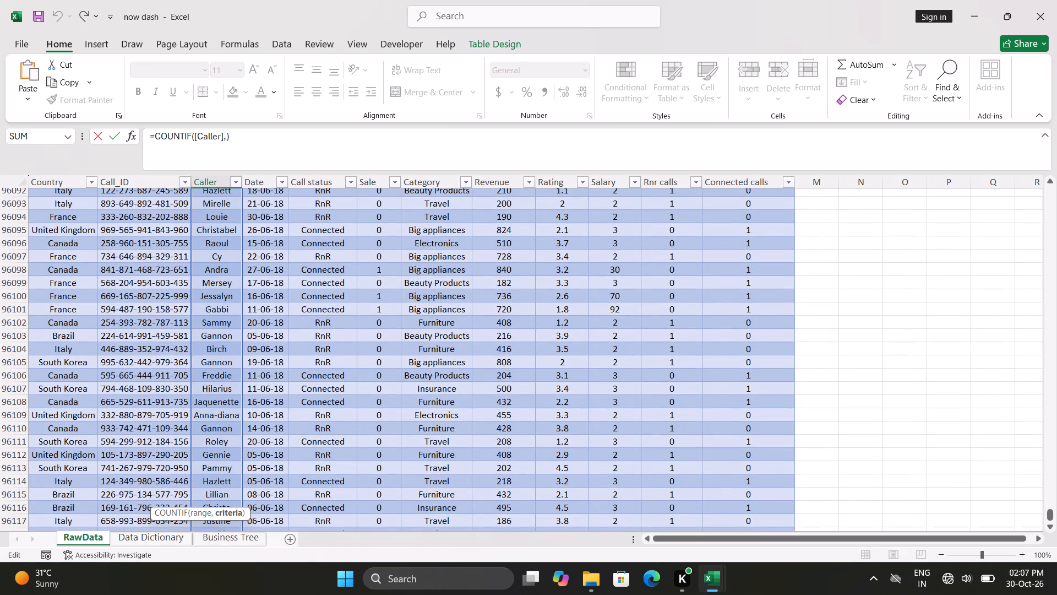
click(213, 345)
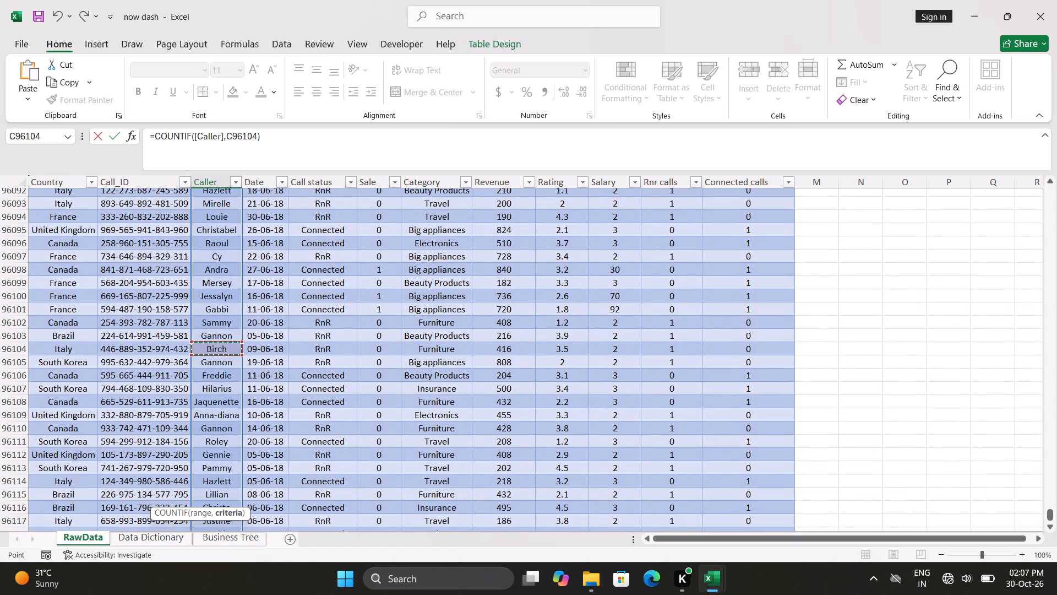
key(ctrl+Up)
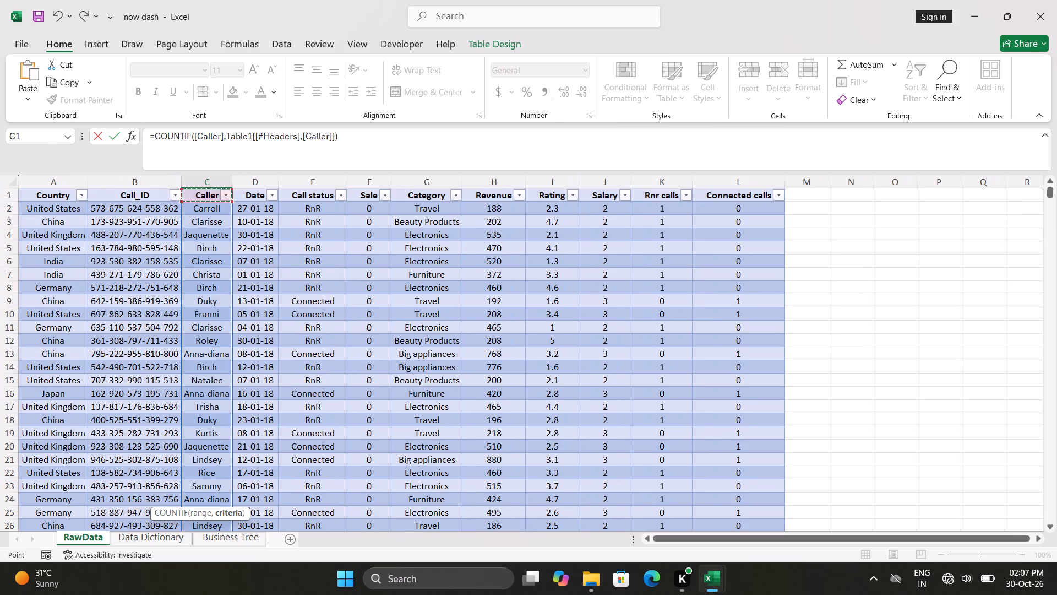
key(Down)
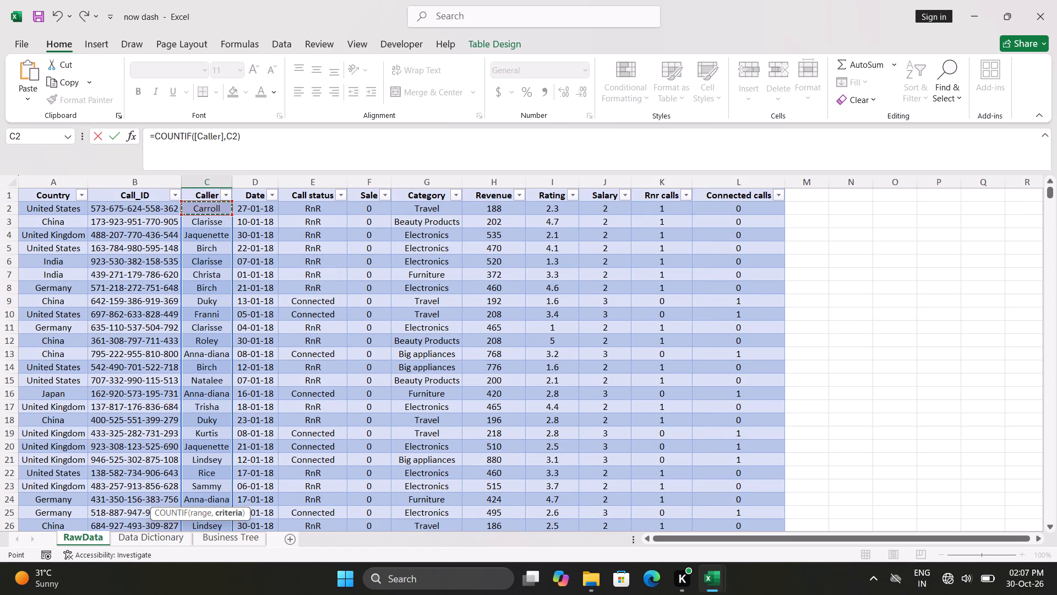
key(shift+less)
key(1)
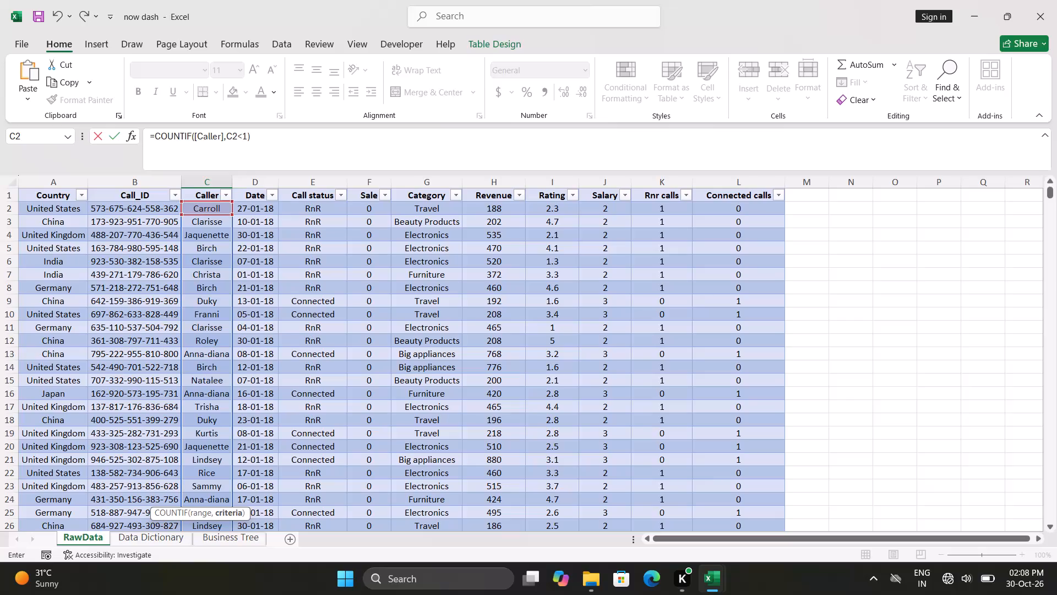
key(BackSpace)
key(shift+plus)
key(1)
key(BackSpace)
key(BackSpace)
text(=1)
key(Return)
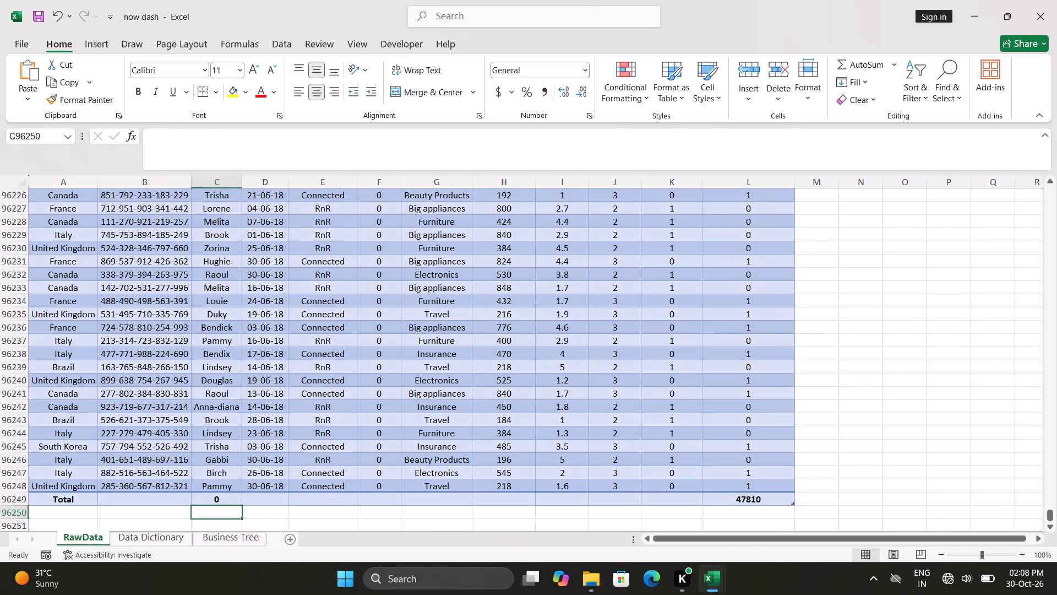
Change the criterion of the COUNTIF formula in the Caller column's total cell to C2<1.
click(217, 502)
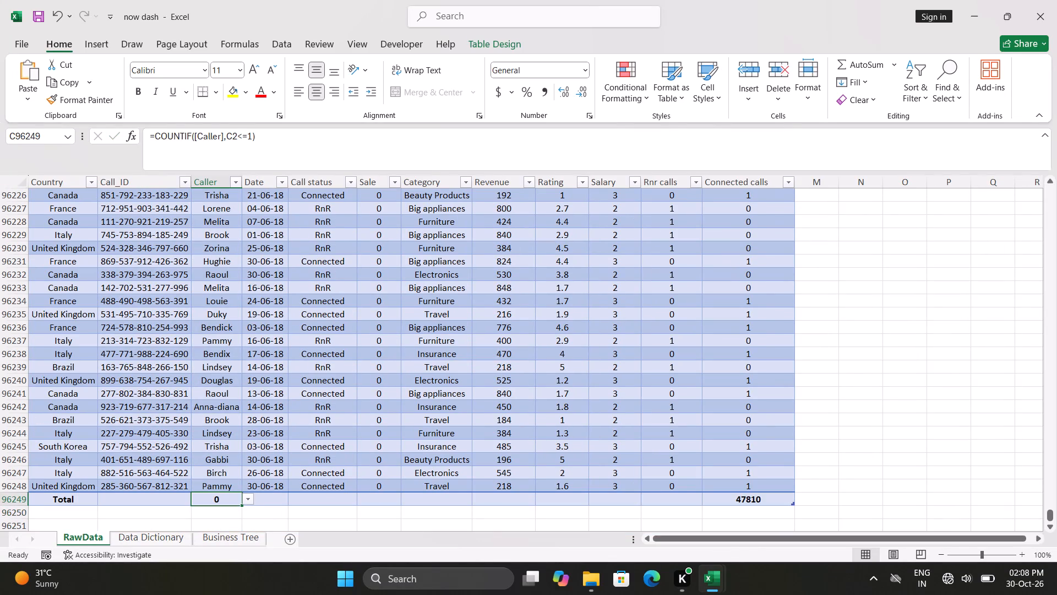
click(247, 502)
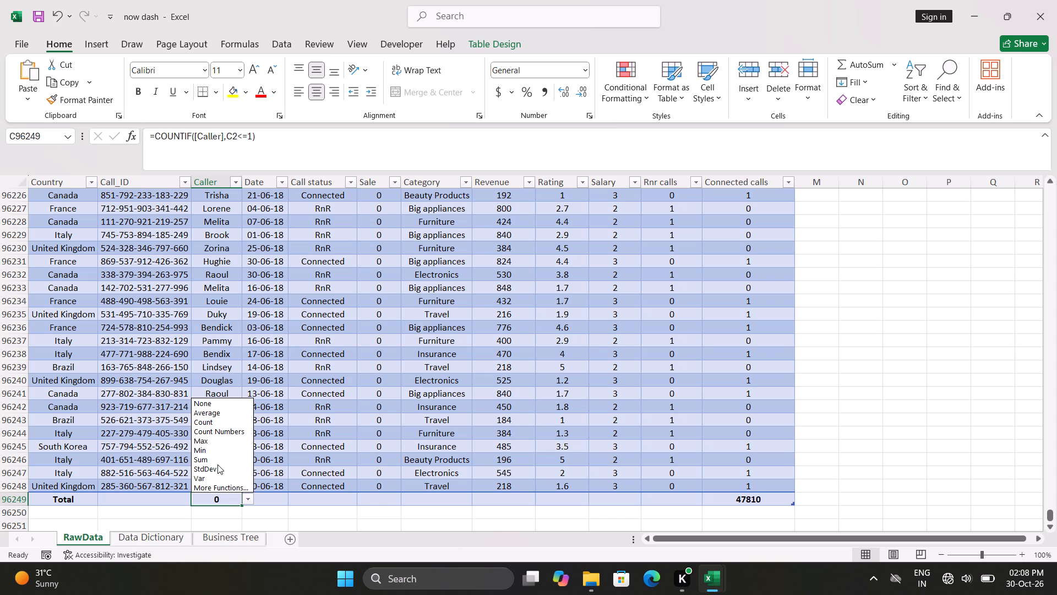
click(221, 495)
double_click(224, 497)
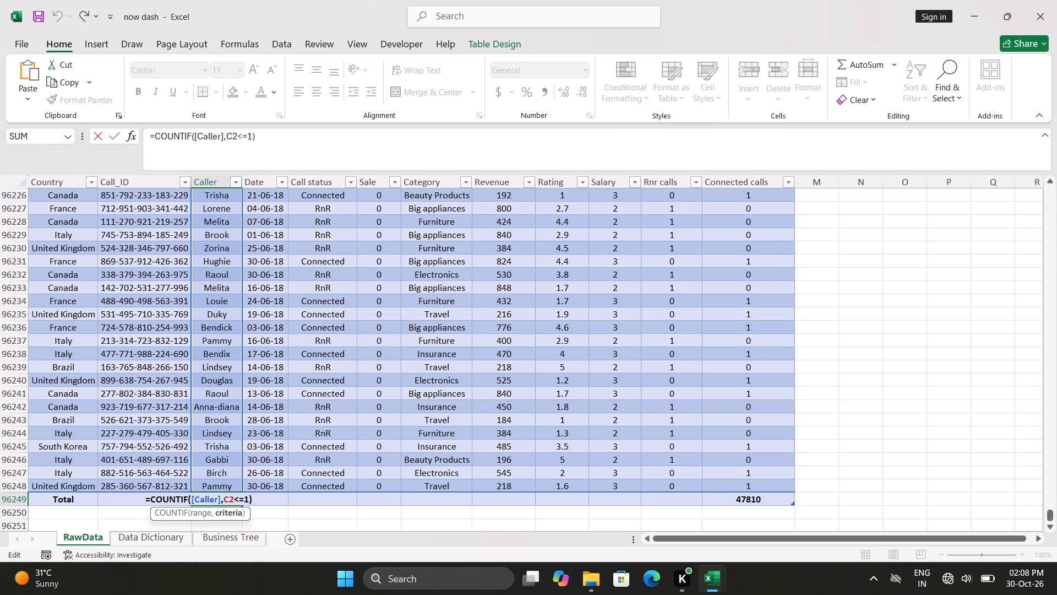
click(239, 501)
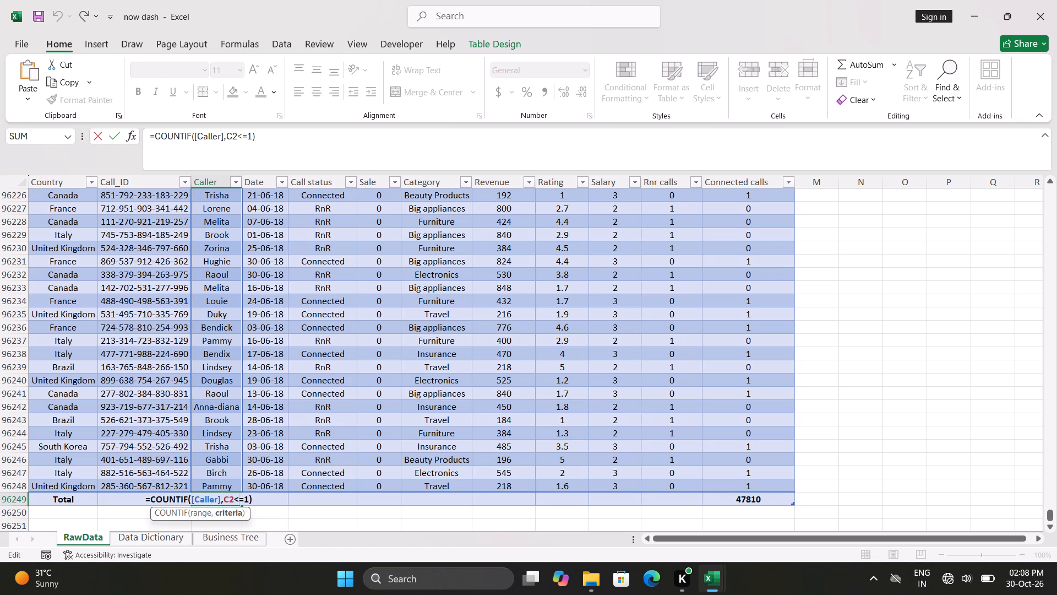
click(247, 503)
key(BackSpace)
key(BackSpace)
key(1)
key(Return)
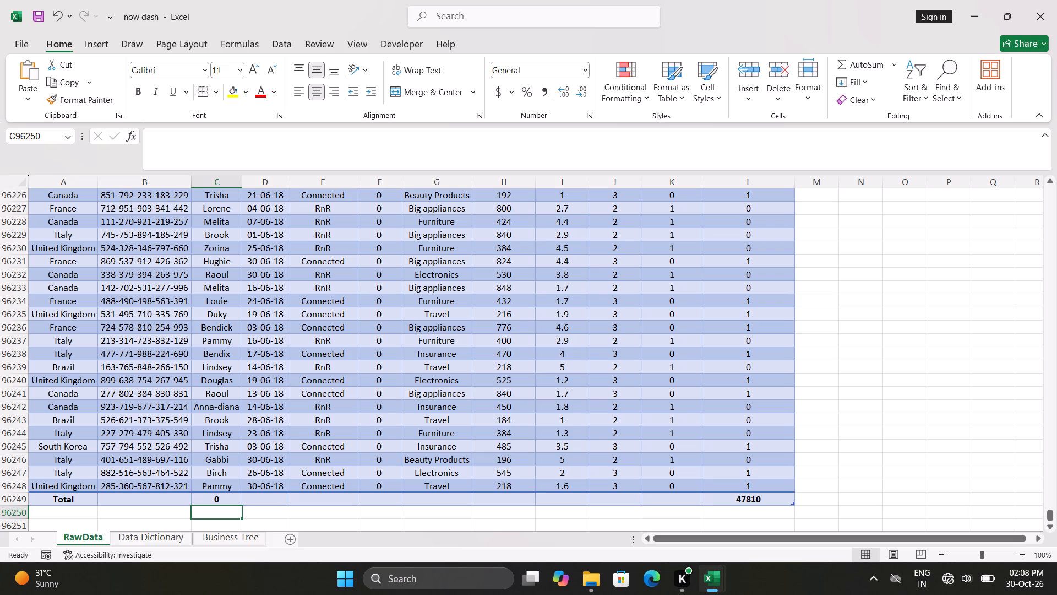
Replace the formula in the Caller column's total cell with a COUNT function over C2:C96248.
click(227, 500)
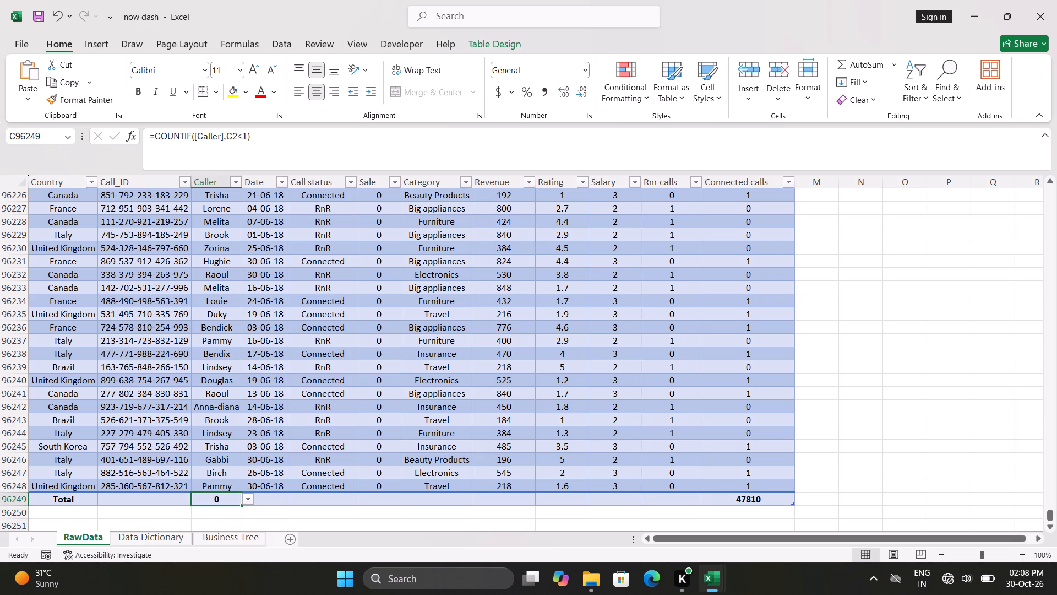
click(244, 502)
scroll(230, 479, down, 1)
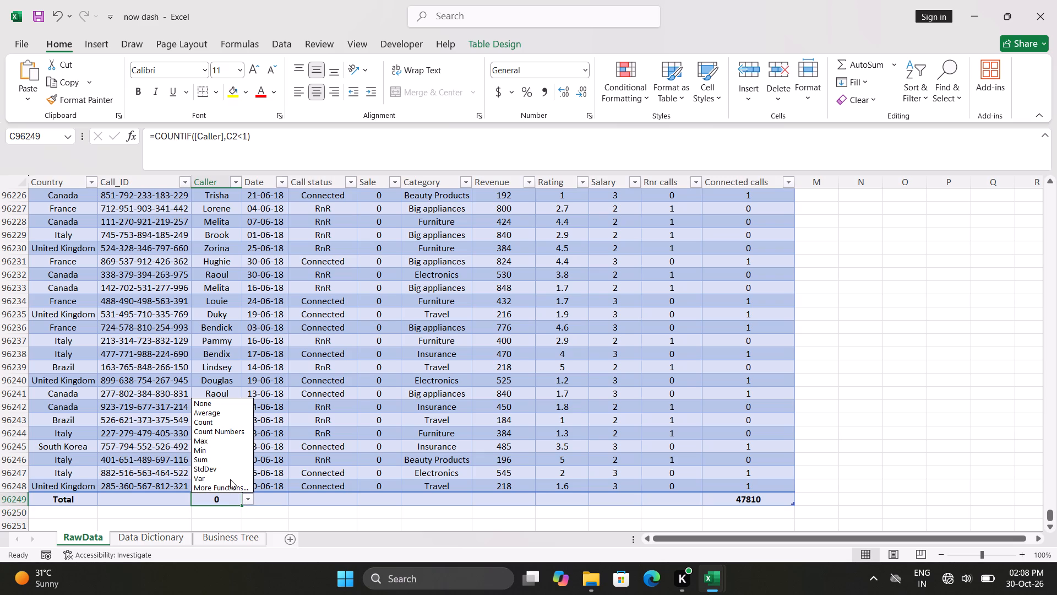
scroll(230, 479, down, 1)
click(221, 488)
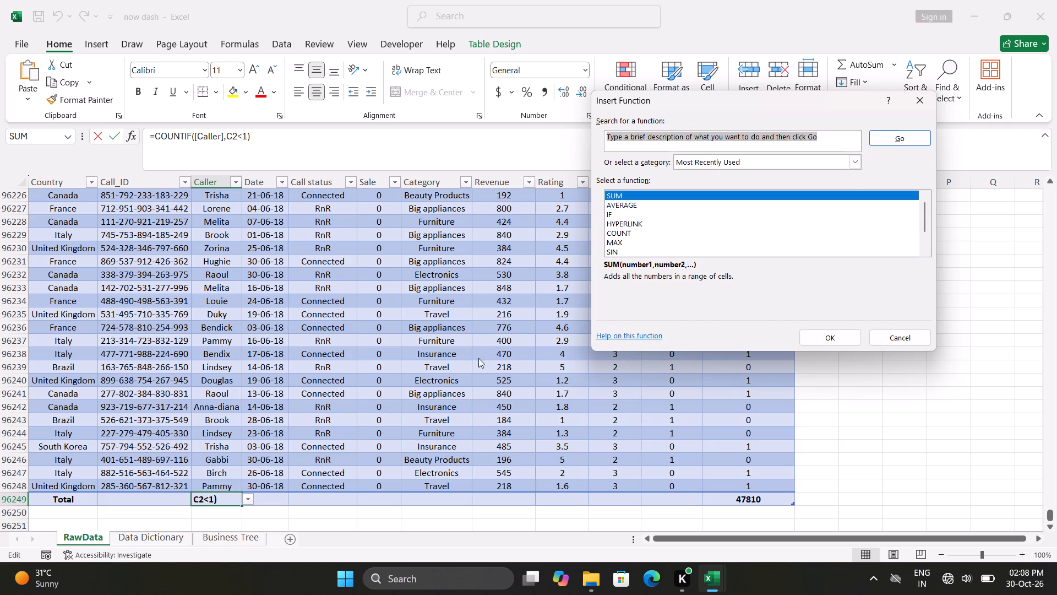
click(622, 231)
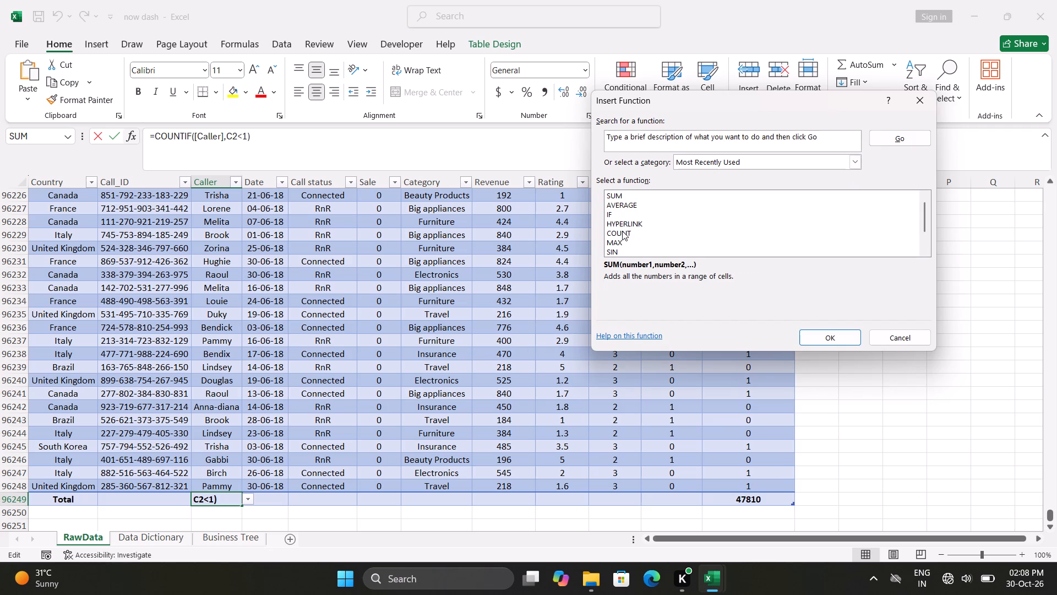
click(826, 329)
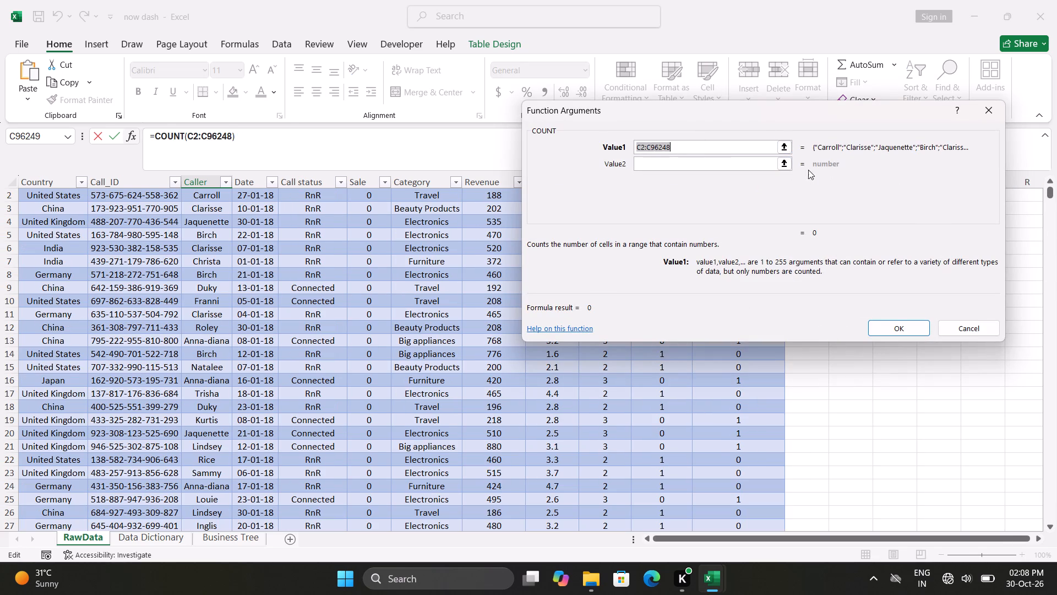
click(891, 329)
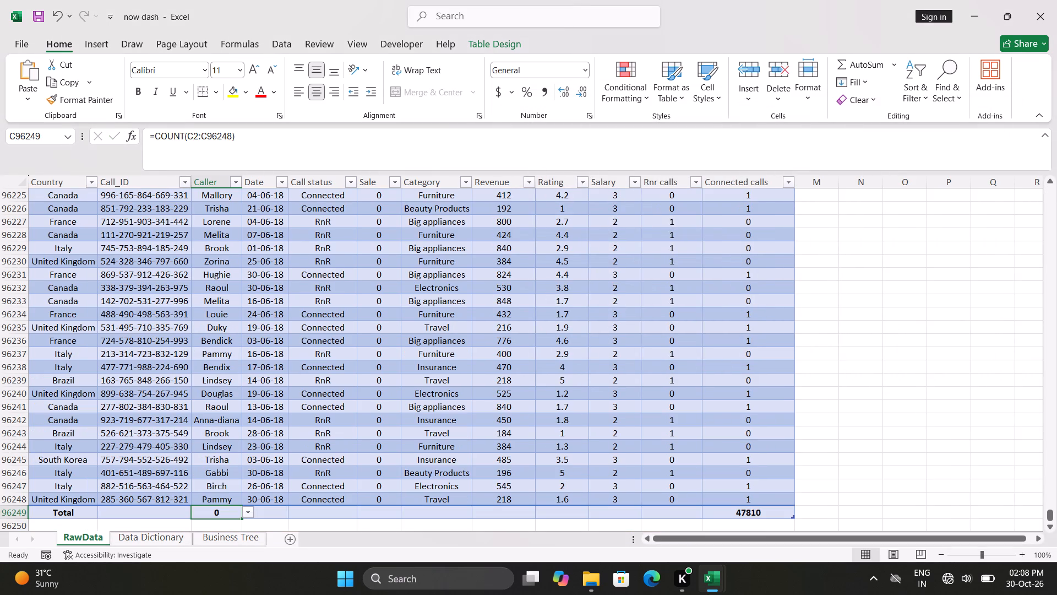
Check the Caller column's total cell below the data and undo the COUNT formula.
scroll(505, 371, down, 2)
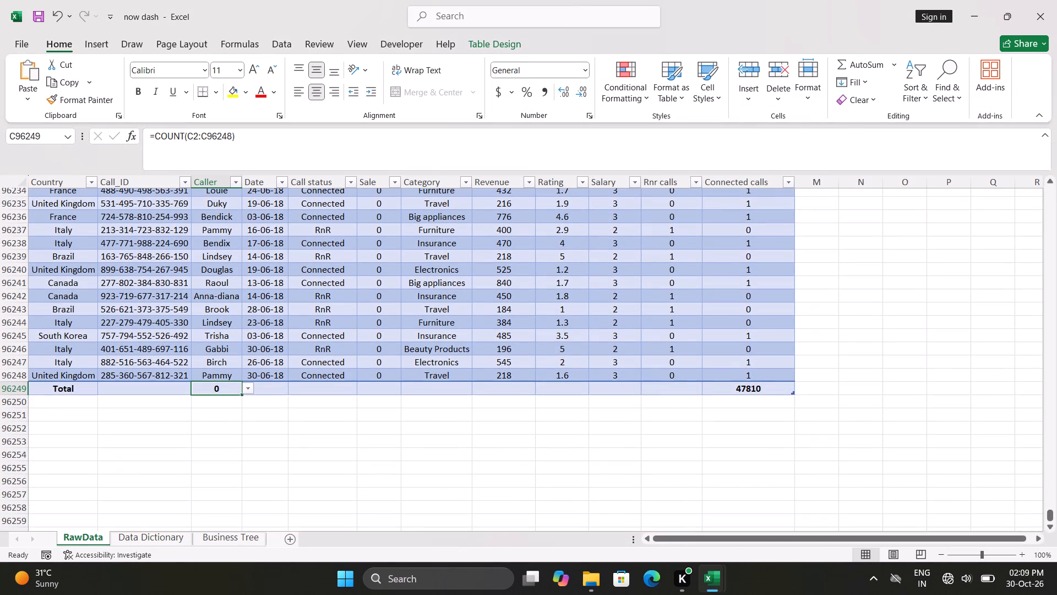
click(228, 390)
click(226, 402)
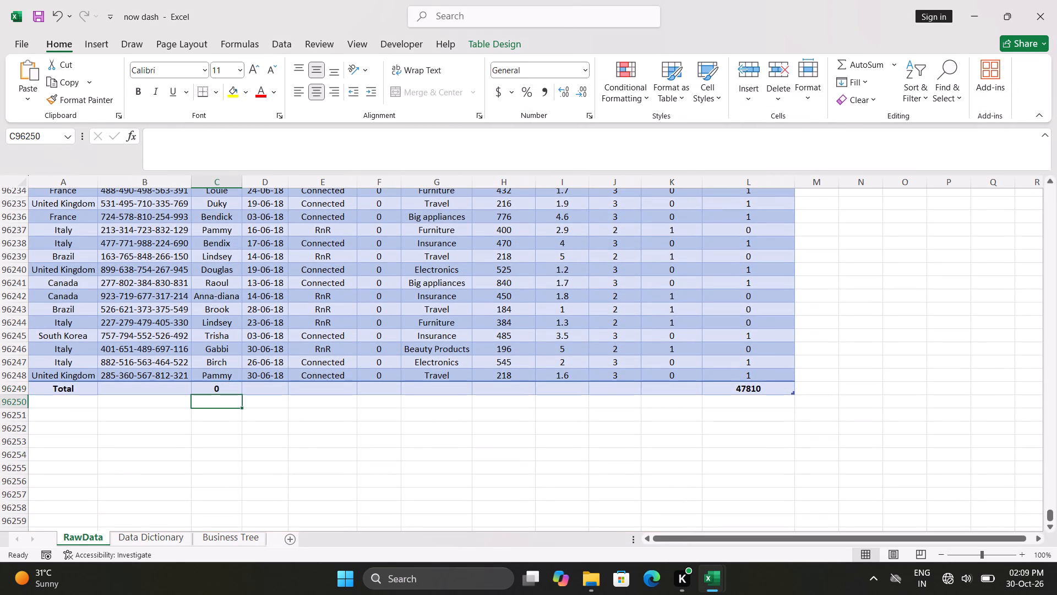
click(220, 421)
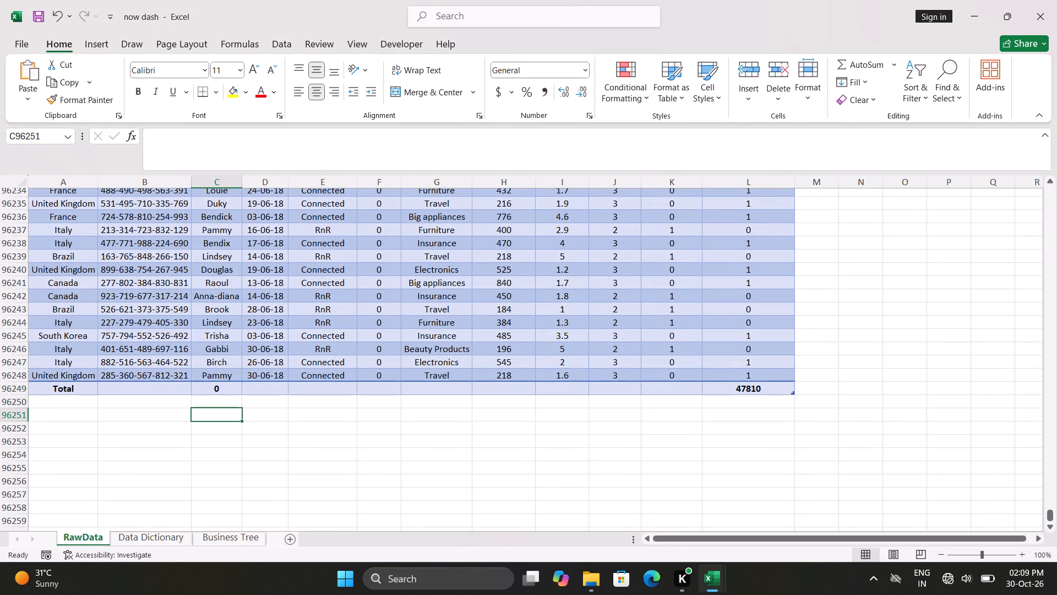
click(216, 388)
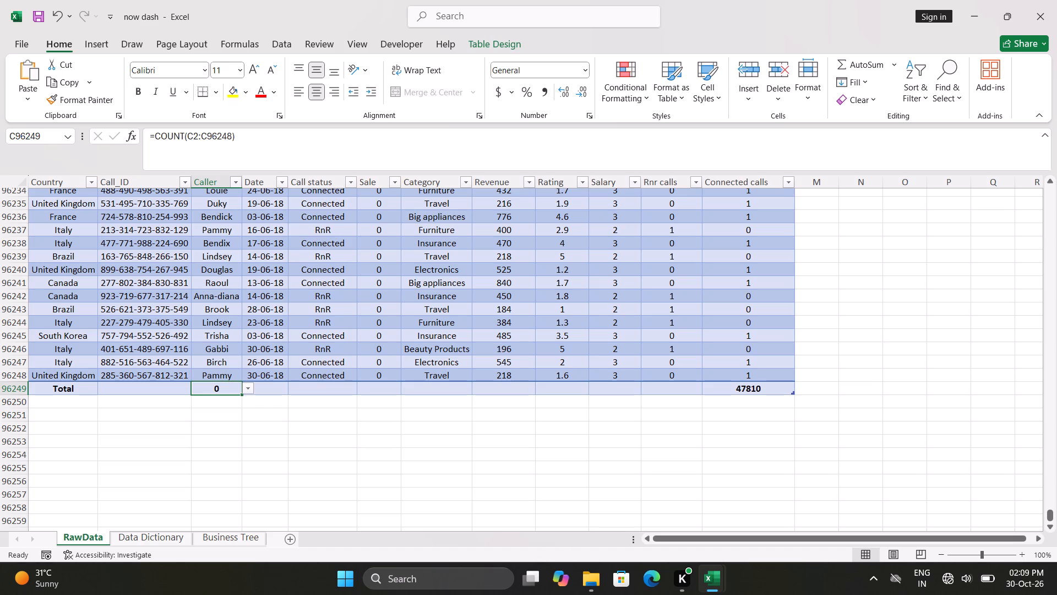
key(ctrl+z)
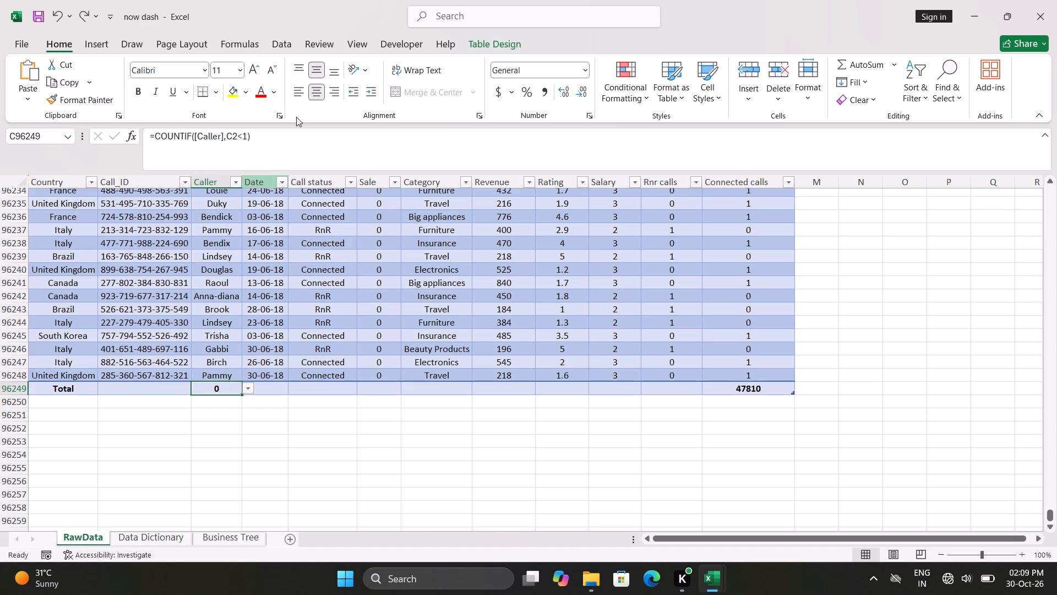
Copy the text of the COUNTIF formula from the Caller column's total cell and paste it into C96253 below the table.
click(272, 137)
click(272, 137)
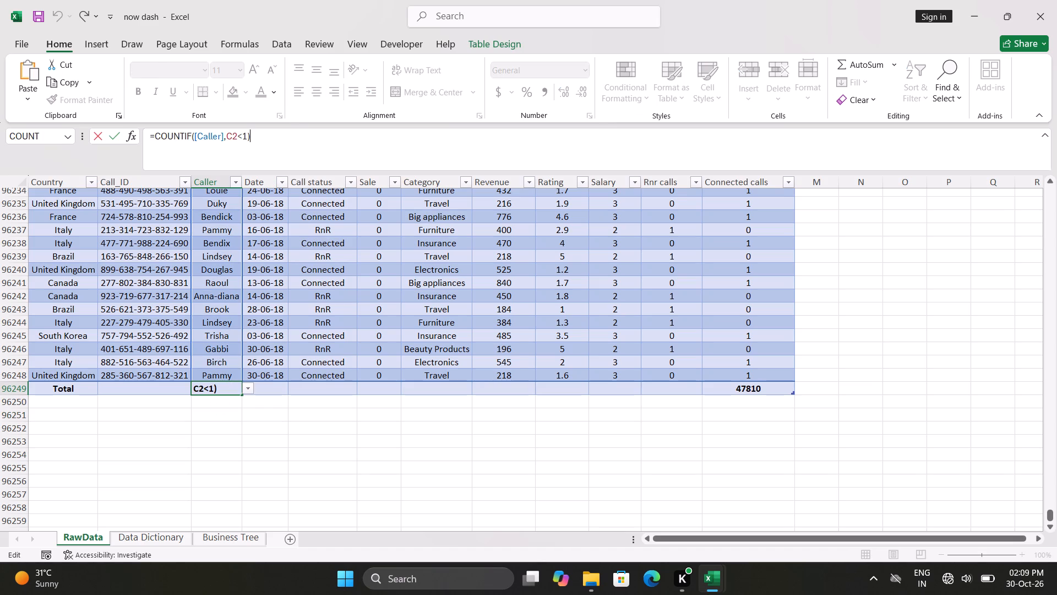
key(ctrl+a)
key(ctrl+c)
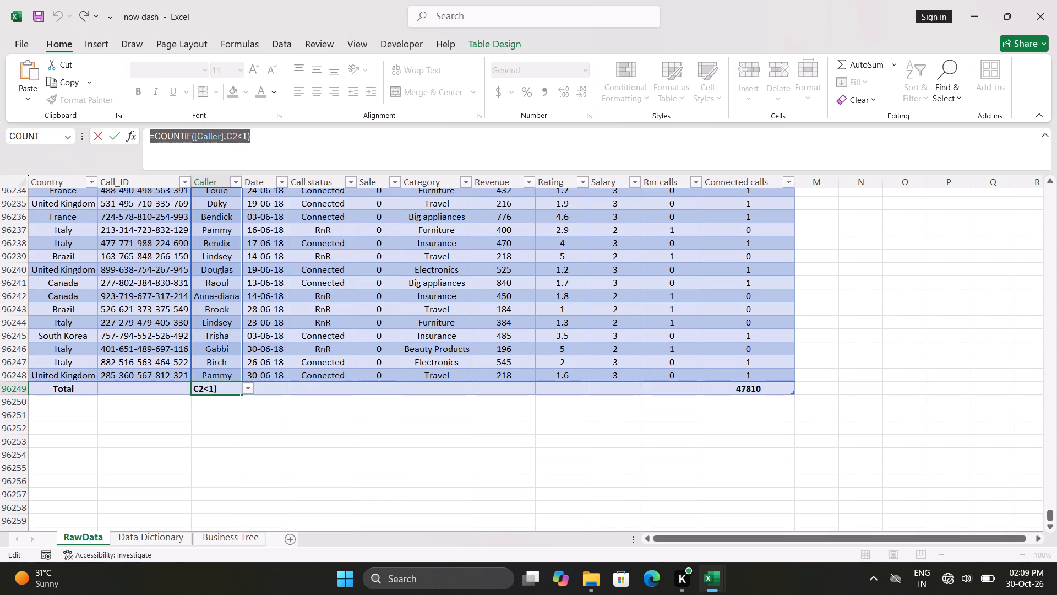
click(216, 440)
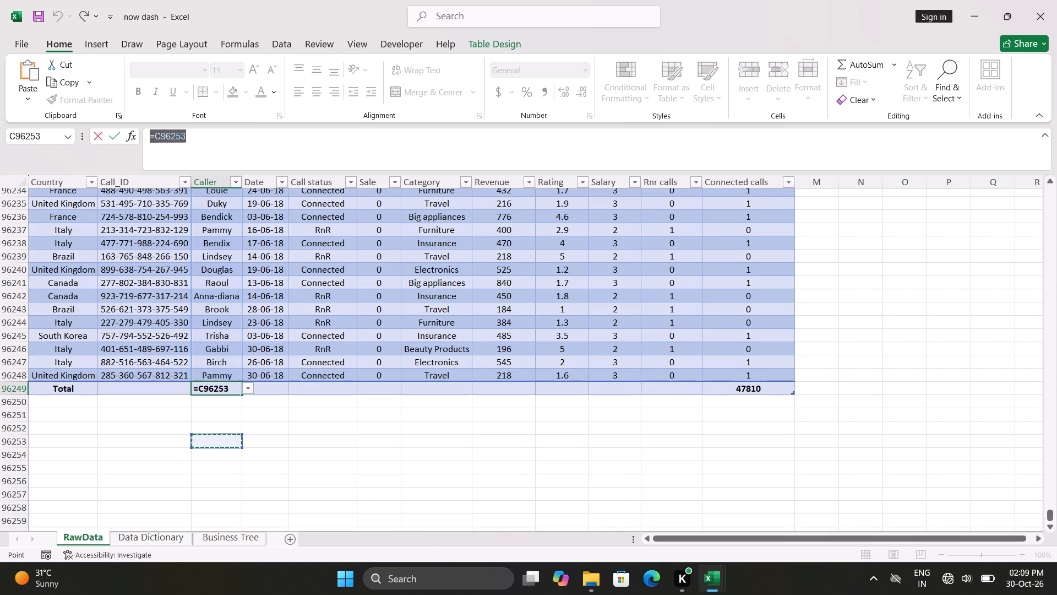
key(ctrl+v)
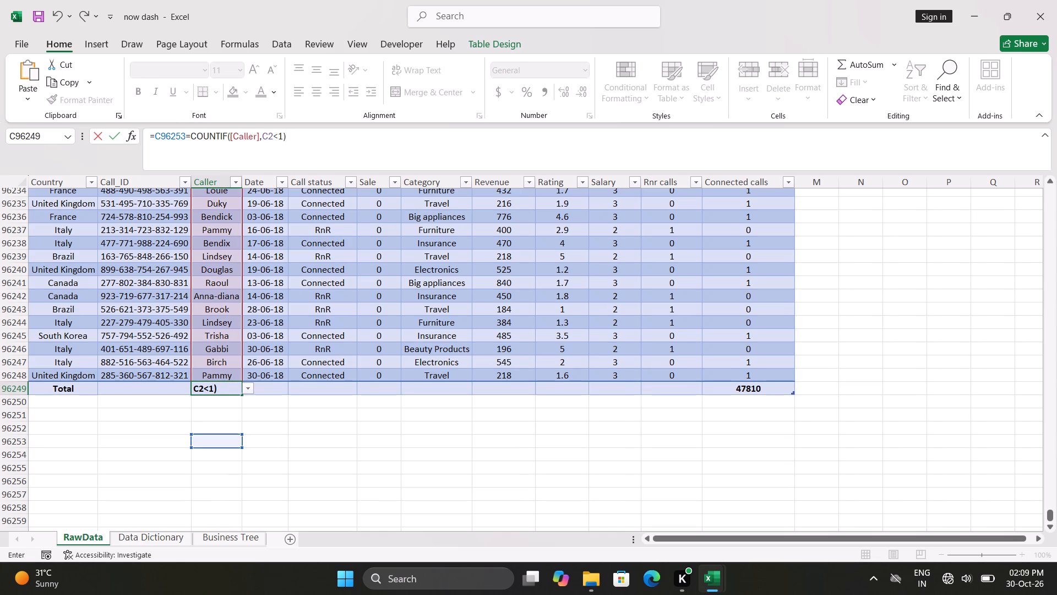
click(216, 440)
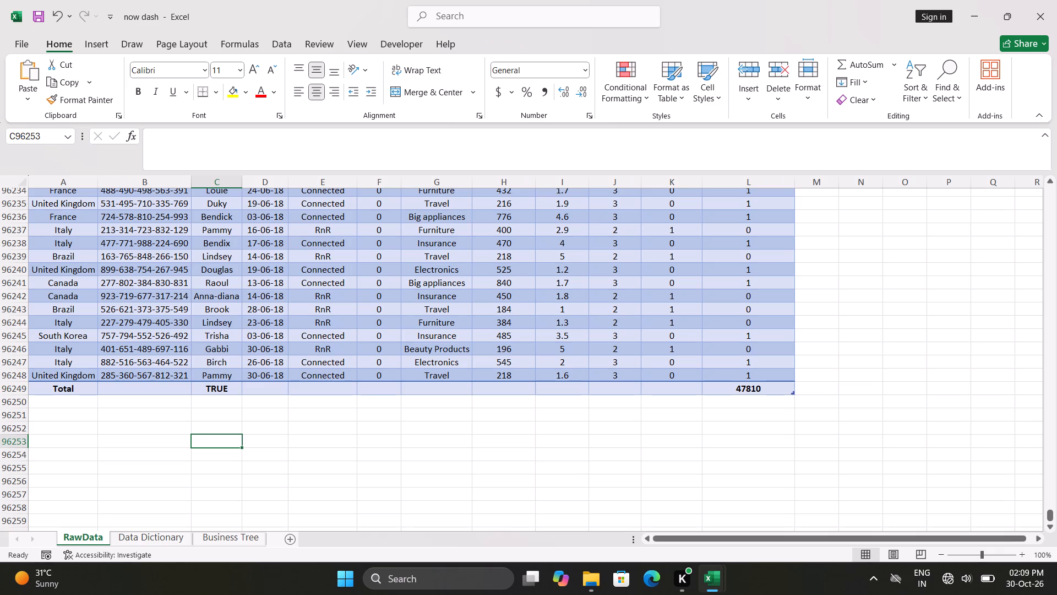
key(ctrl+v)
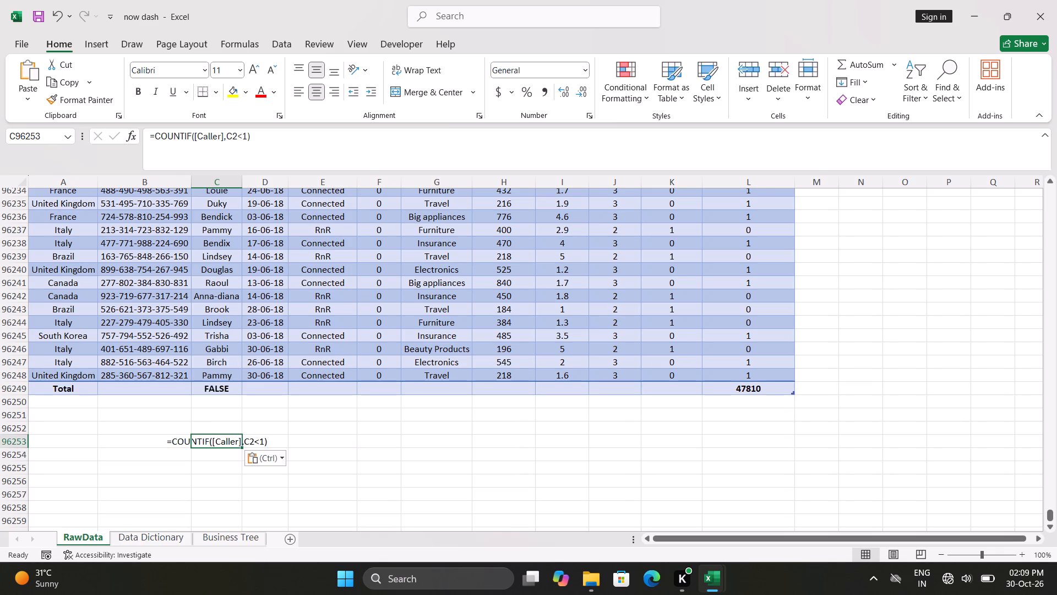
key(Return)
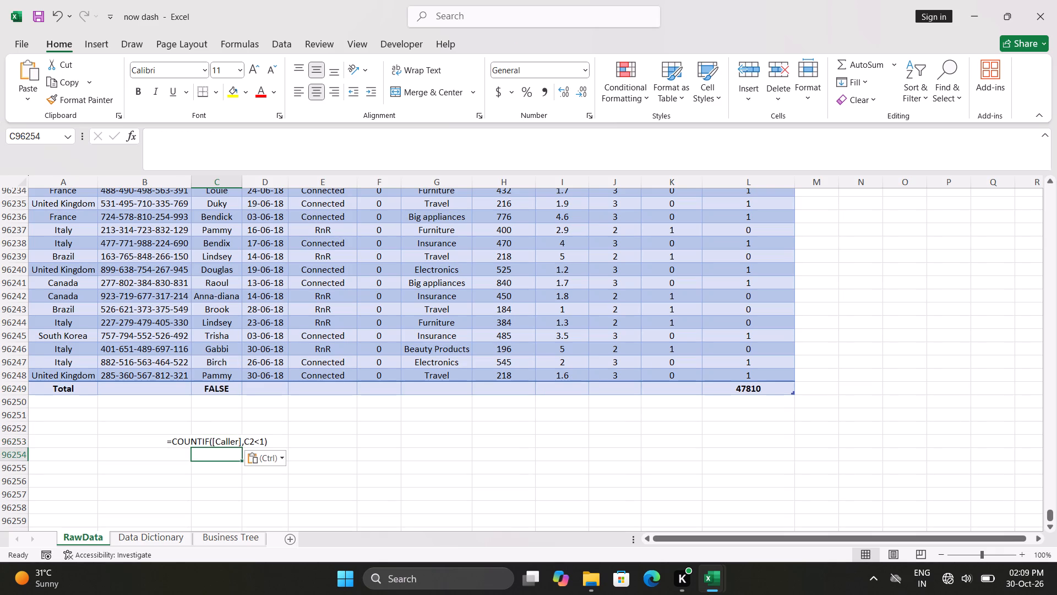
Open the pasted COUNTIF formula in cell C96253 for editing and try to enter it as a live formula.
click(212, 441)
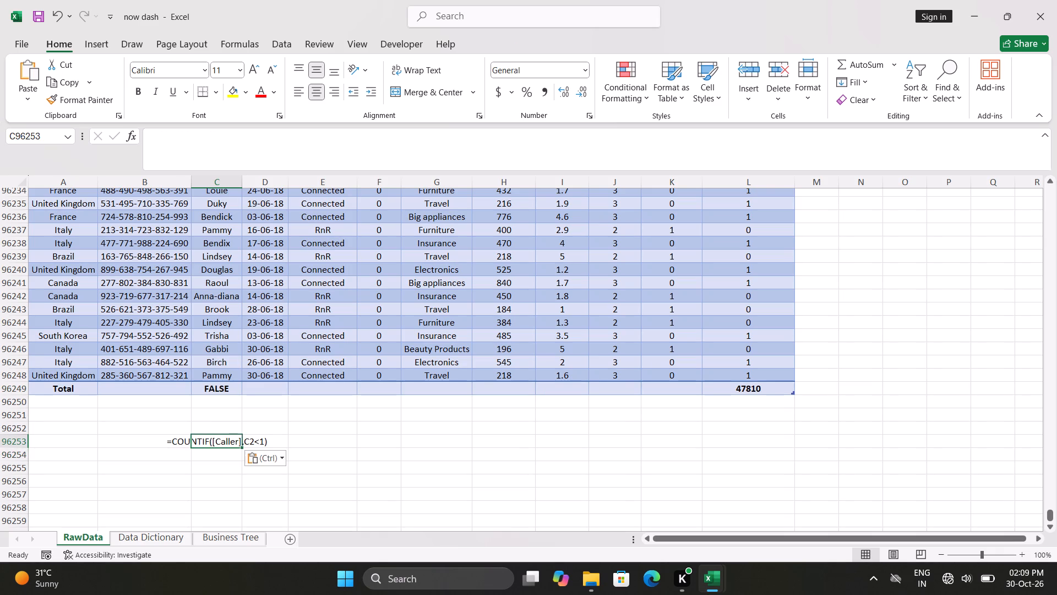
double_click(215, 444)
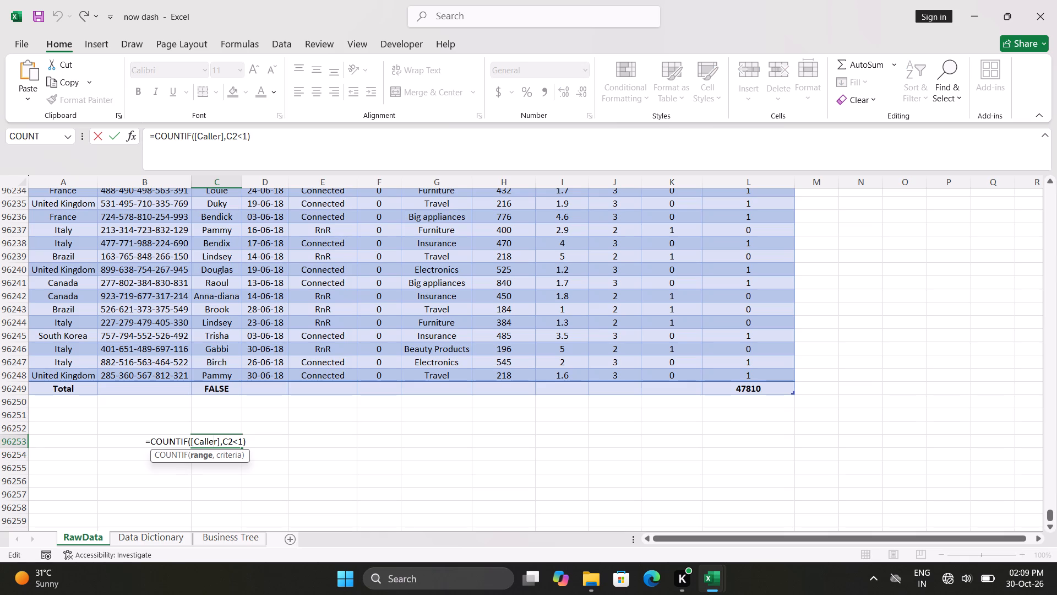
key(Left)
key(Left)
key(Left)
key(Left)
key(Left)
key(Left)
key(Left)
key(Left)
key(Left)
key(Left)
key(Left)
key(Left)
key(Left)
key(Left)
key(Left)
key(Left)
key(Left)
key(Left)
key(Left)
key(Left)
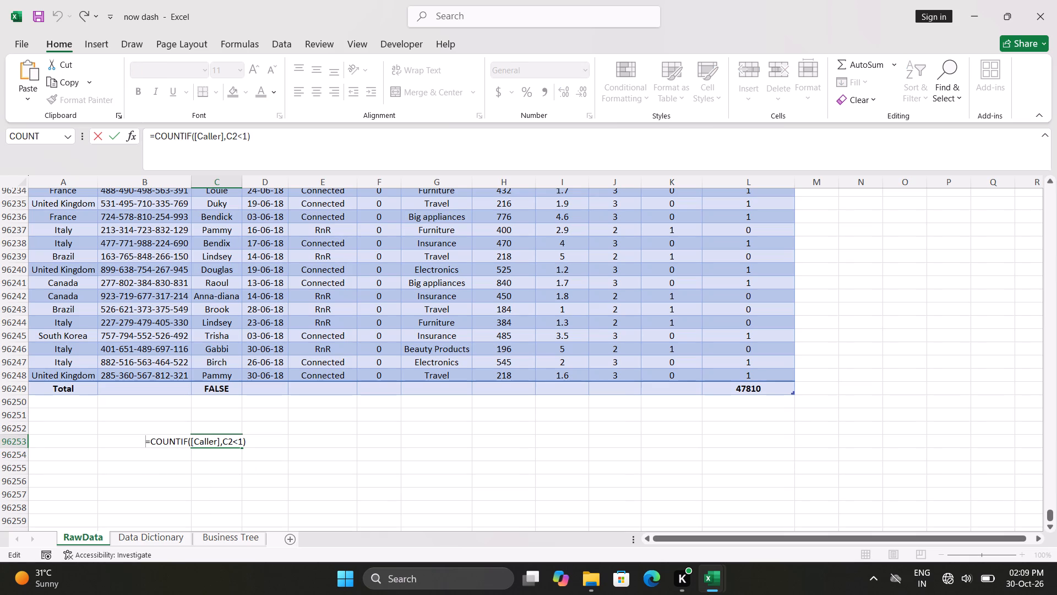
key(Return)
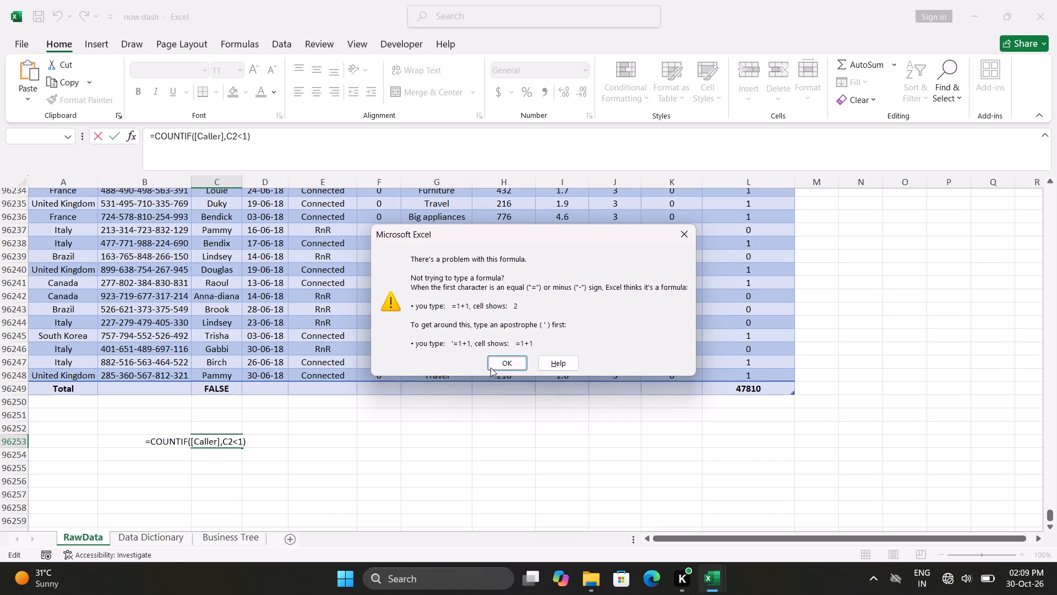
click(509, 359)
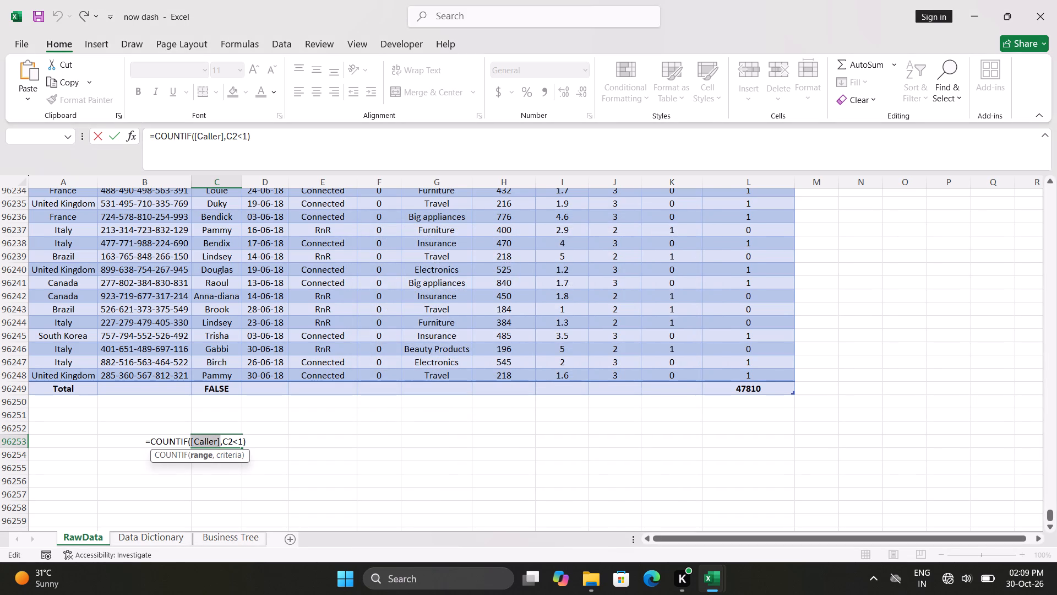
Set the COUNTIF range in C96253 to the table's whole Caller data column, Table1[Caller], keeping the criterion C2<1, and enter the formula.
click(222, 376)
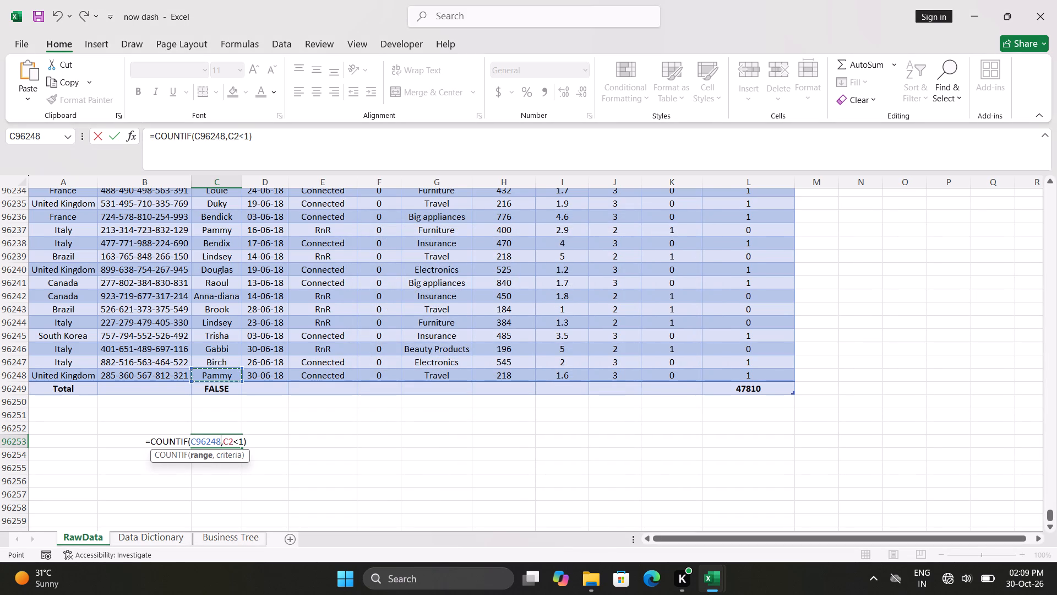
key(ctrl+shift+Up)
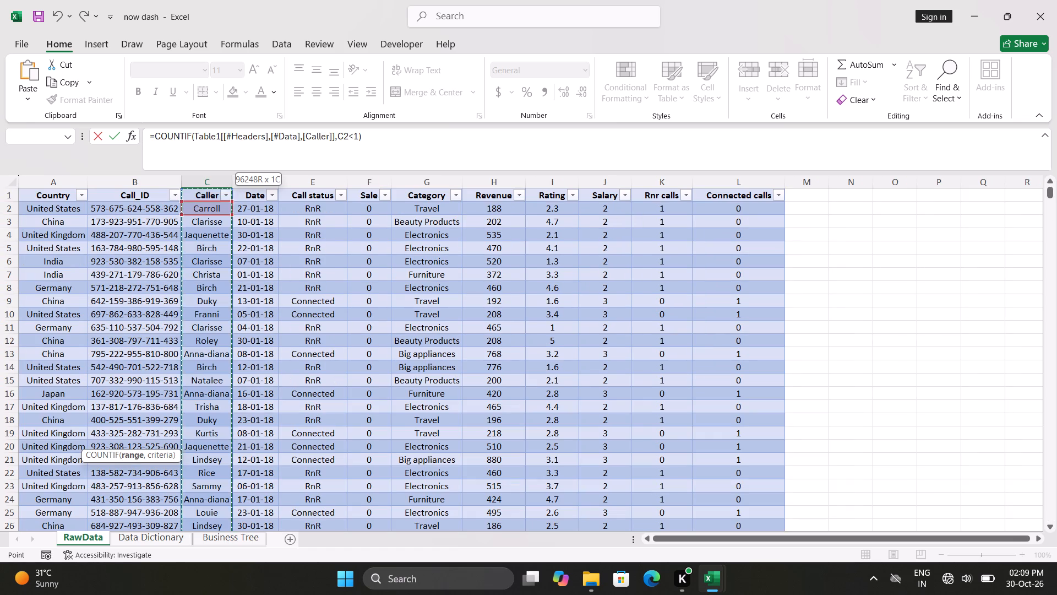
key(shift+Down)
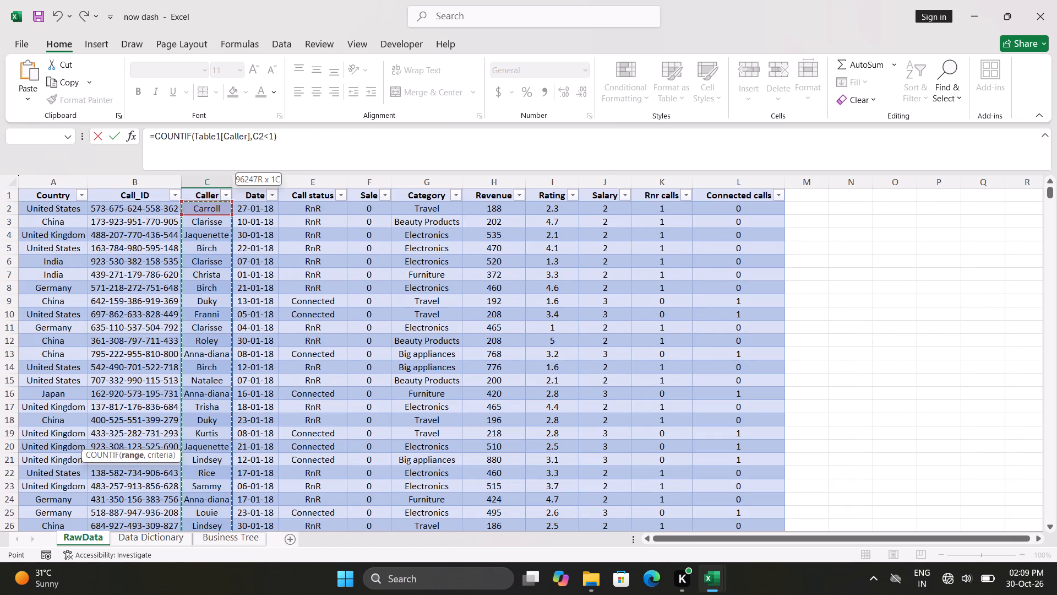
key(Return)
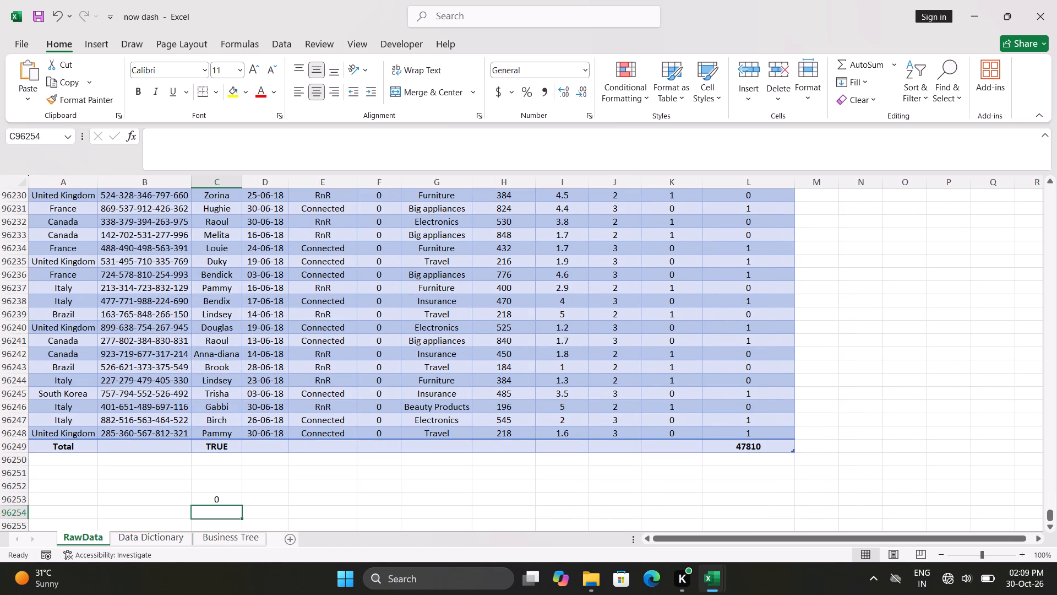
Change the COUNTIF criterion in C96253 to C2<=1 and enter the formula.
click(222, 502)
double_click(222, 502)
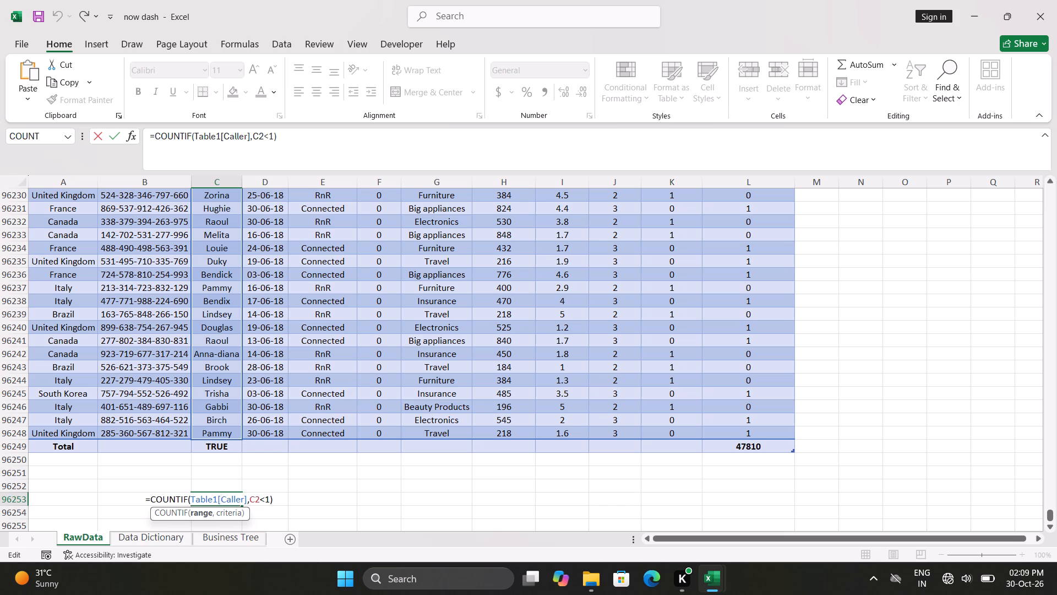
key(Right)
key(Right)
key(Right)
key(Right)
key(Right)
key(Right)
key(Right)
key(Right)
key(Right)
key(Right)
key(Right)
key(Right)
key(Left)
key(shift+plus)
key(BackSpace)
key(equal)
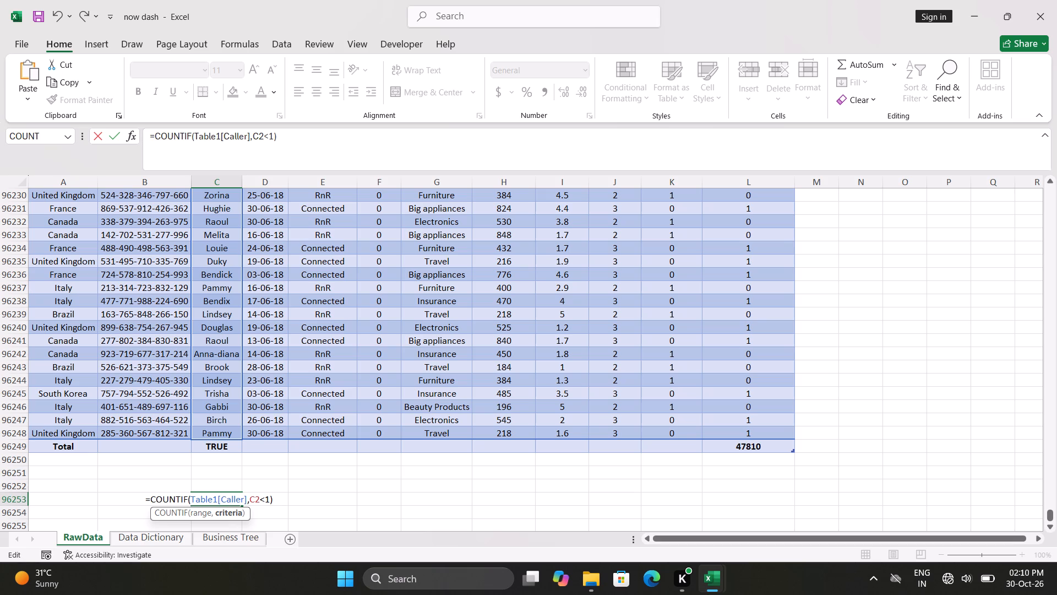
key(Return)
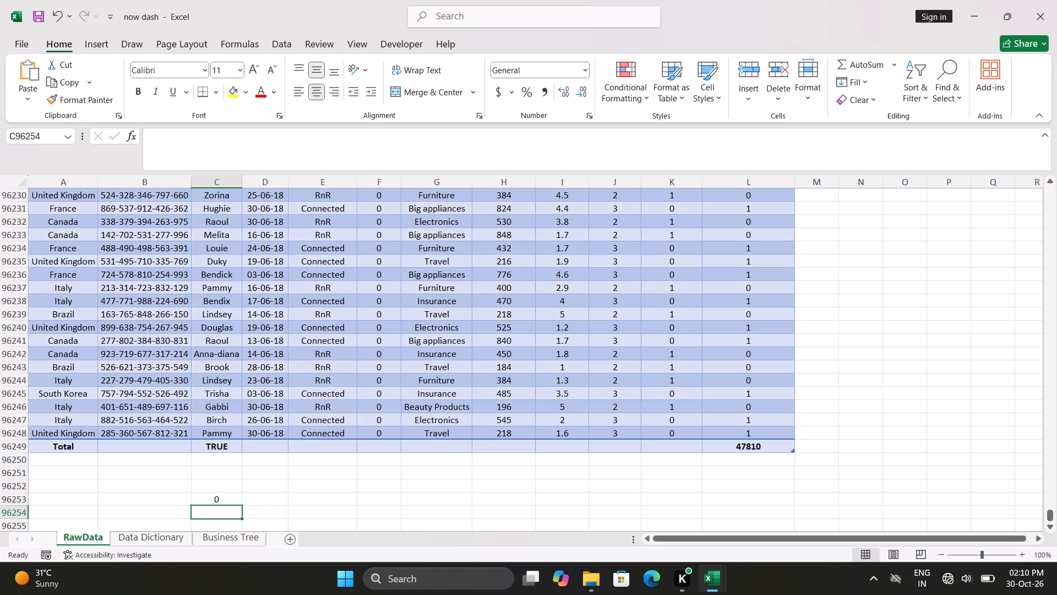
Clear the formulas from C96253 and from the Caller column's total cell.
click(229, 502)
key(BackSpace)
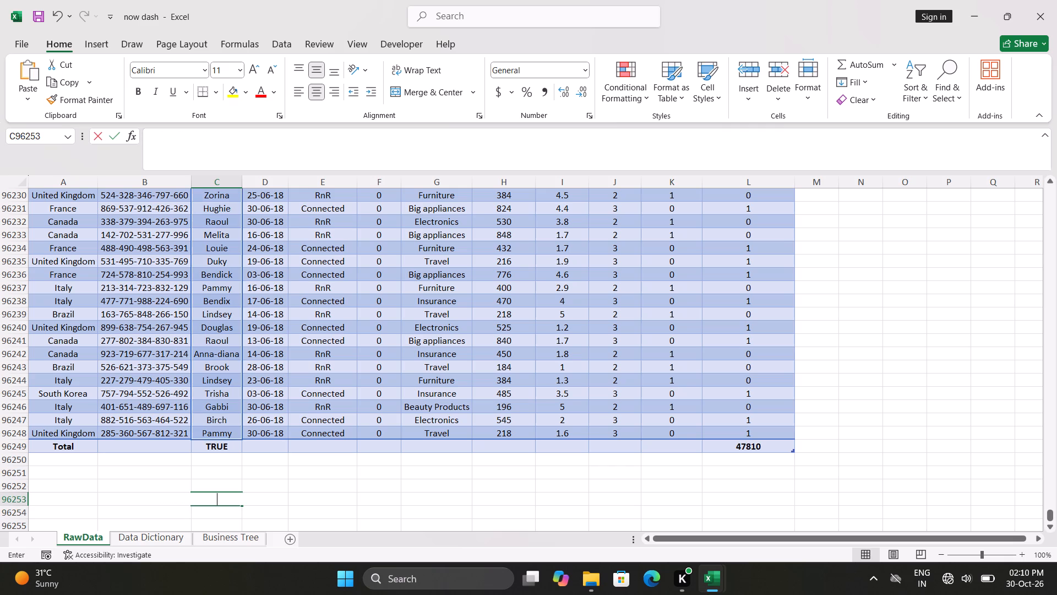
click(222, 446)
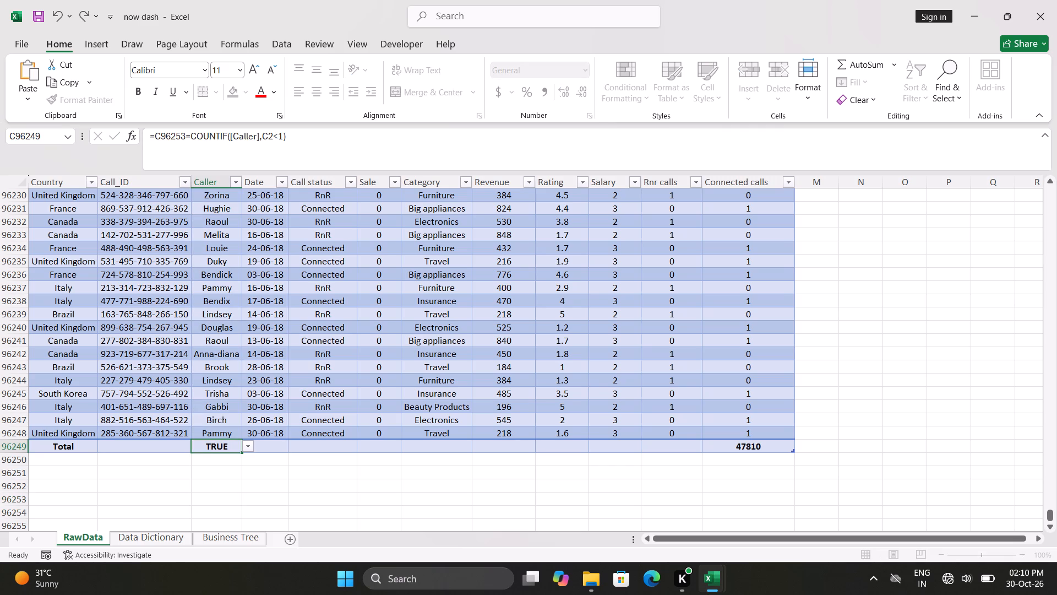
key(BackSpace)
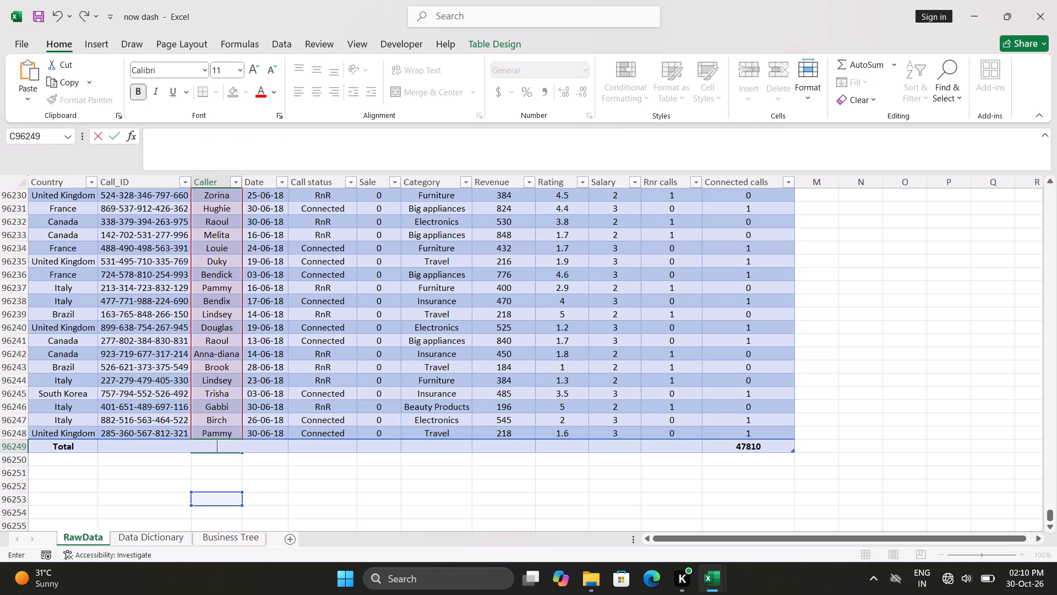
Undo the cell clearing, all the COUNTIF formula attempts and the table's Total row on the RawData sheet.
key(ctrl+z)
key(ctrl+z)
key(ctrl+z)
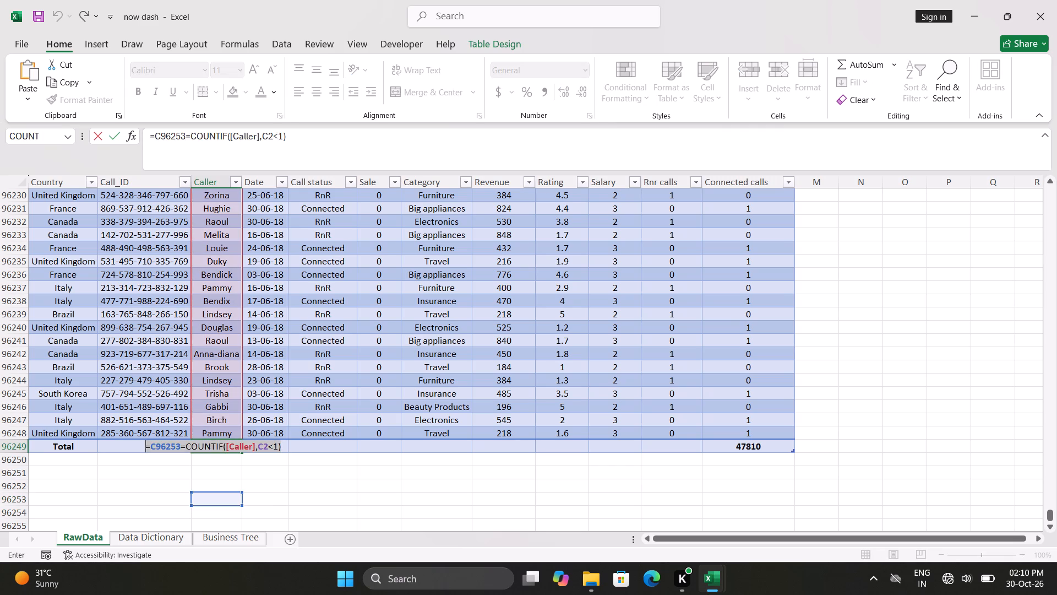
key(ctrl+z)
key(ctrl+z)
key(ctrl+z)
key(ctrl+z)
key(ctrl+z)
key(ctrl+z)
key(ctrl+z)
key(ctrl+z)
key(ctrl+z)
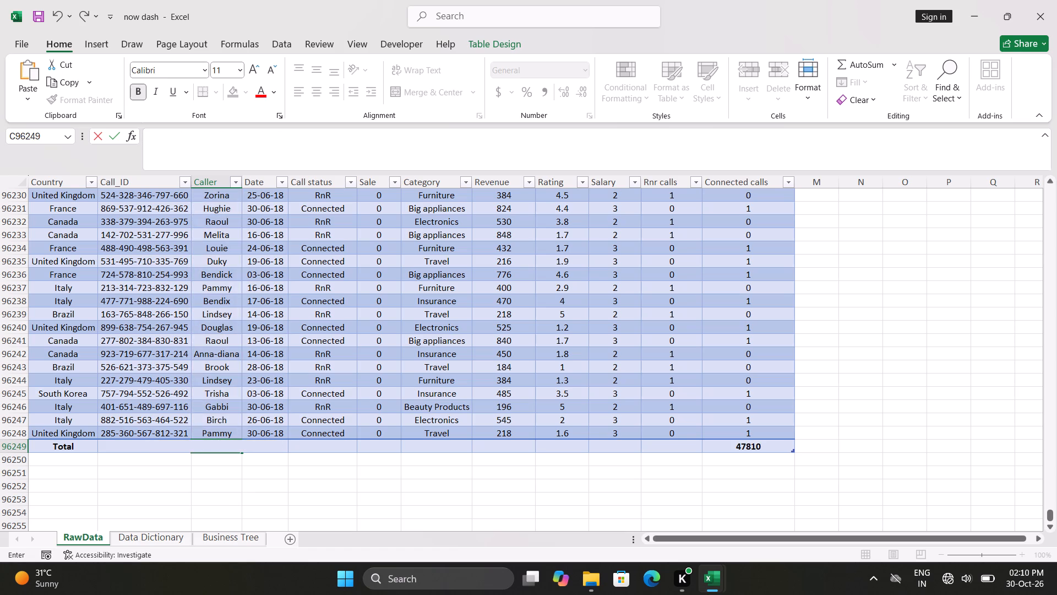
key(ctrl+z)
key(ctrl+z)
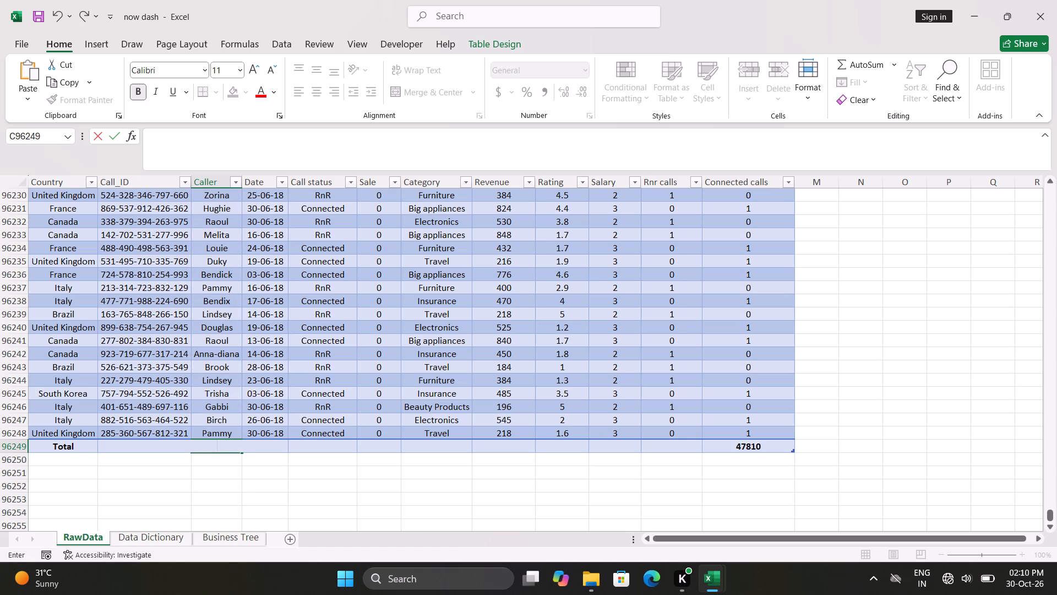
click(232, 466)
key(ctrl+z)
key(ctrl+z)
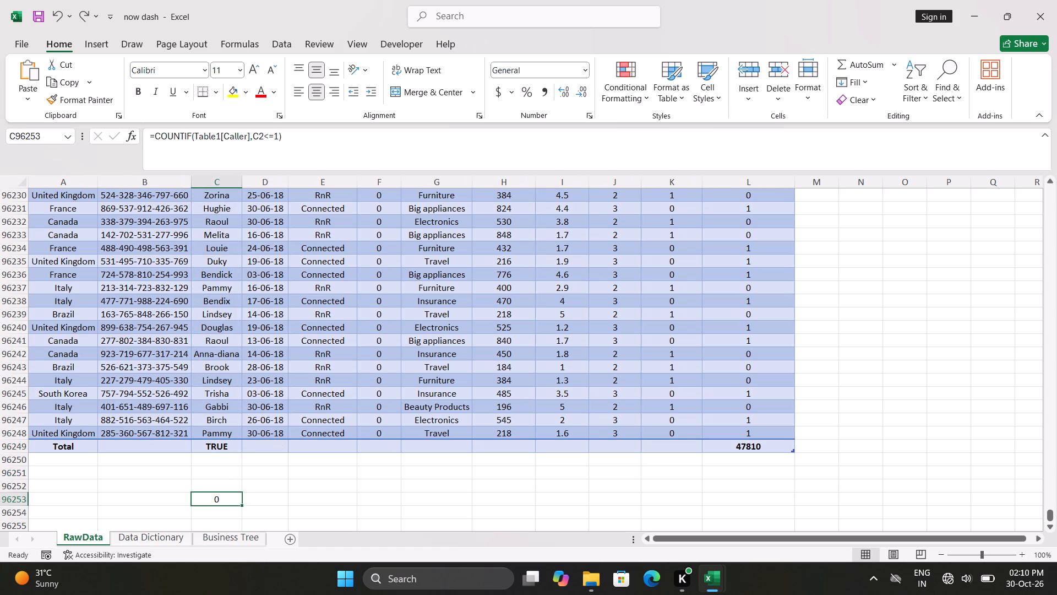
key(ctrl+z)
key(ctrl+z)
key(ctrl+z)
key(ctrl+z)
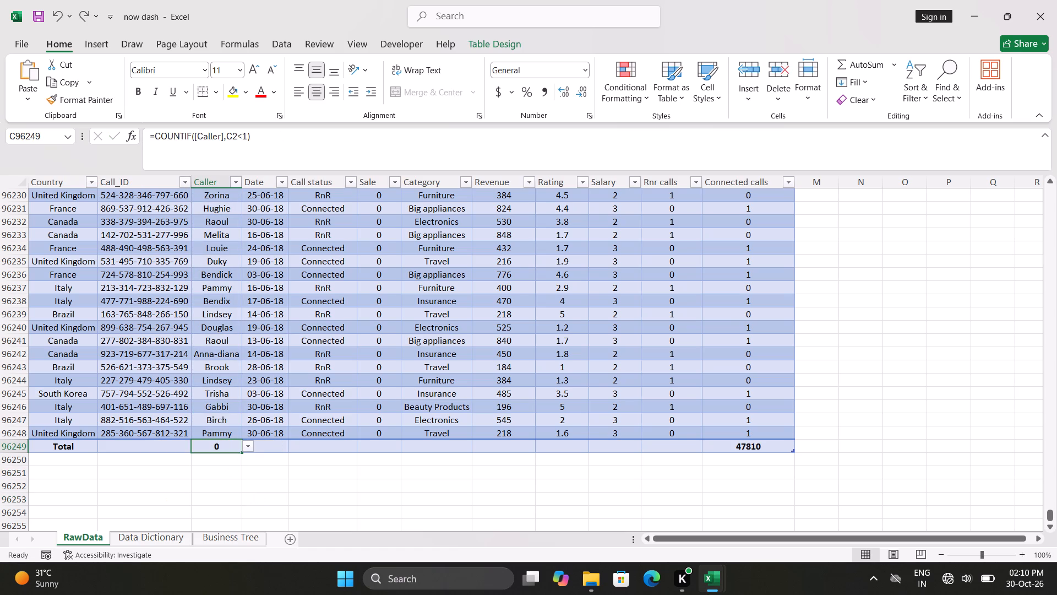
key(ctrl+z)
key(ctrl+z)
key(ctrl+z)
key(ctrl+z)
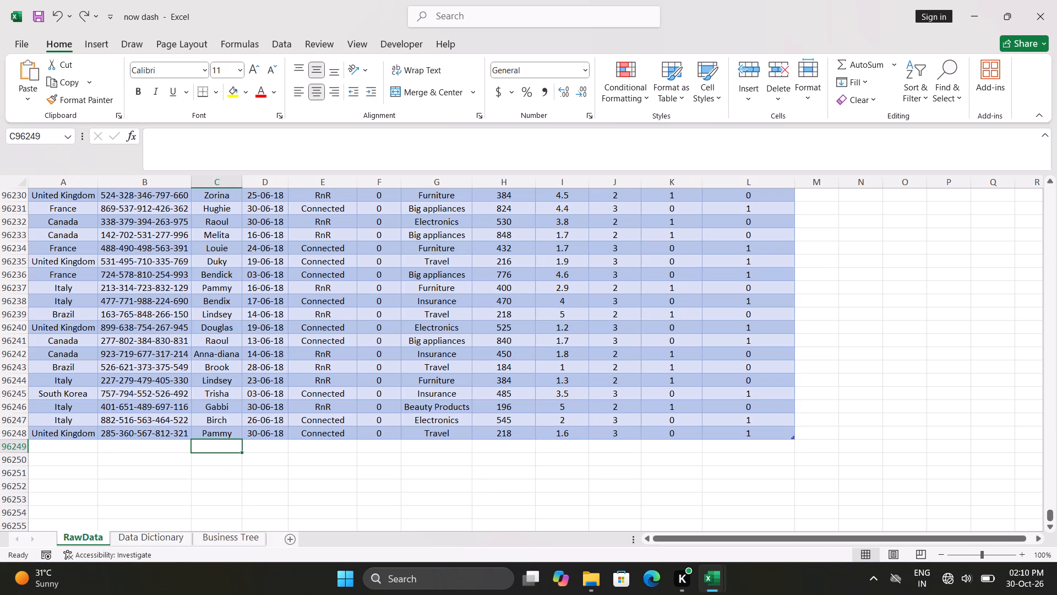
Open the Data Dictionary sheet, and from there go to the Business Tree sheet.
click(161, 535)
click(225, 536)
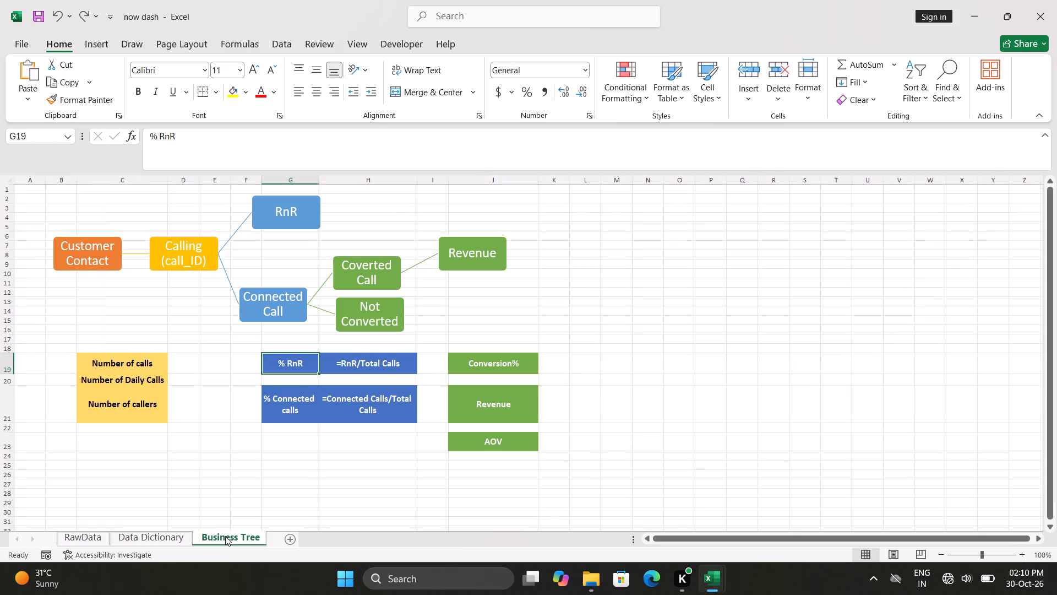
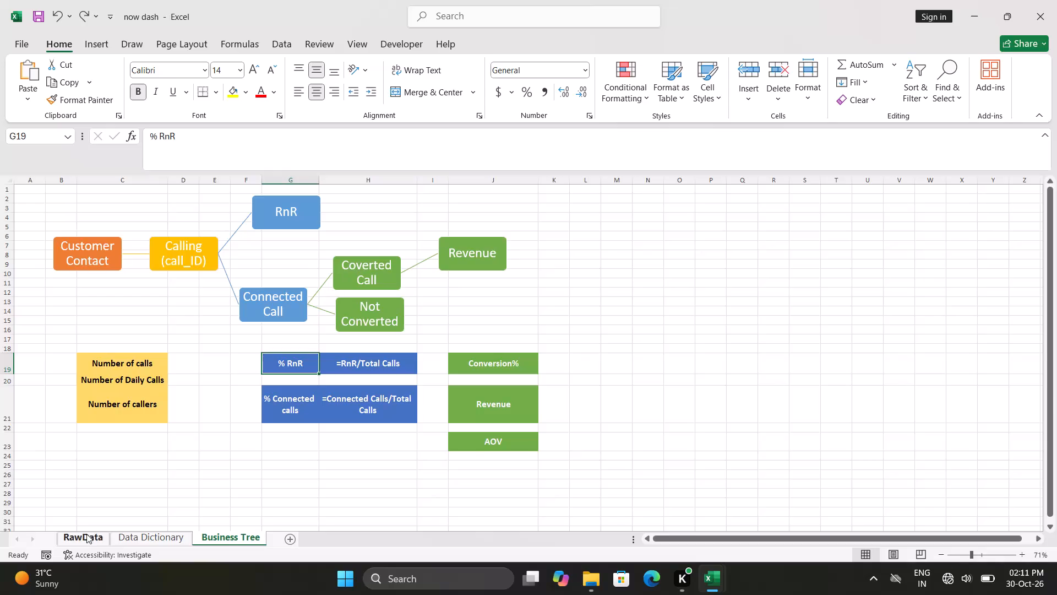
Open the RawData sheet and go back up to the Caller column's header at the start of the table.
click(87, 537)
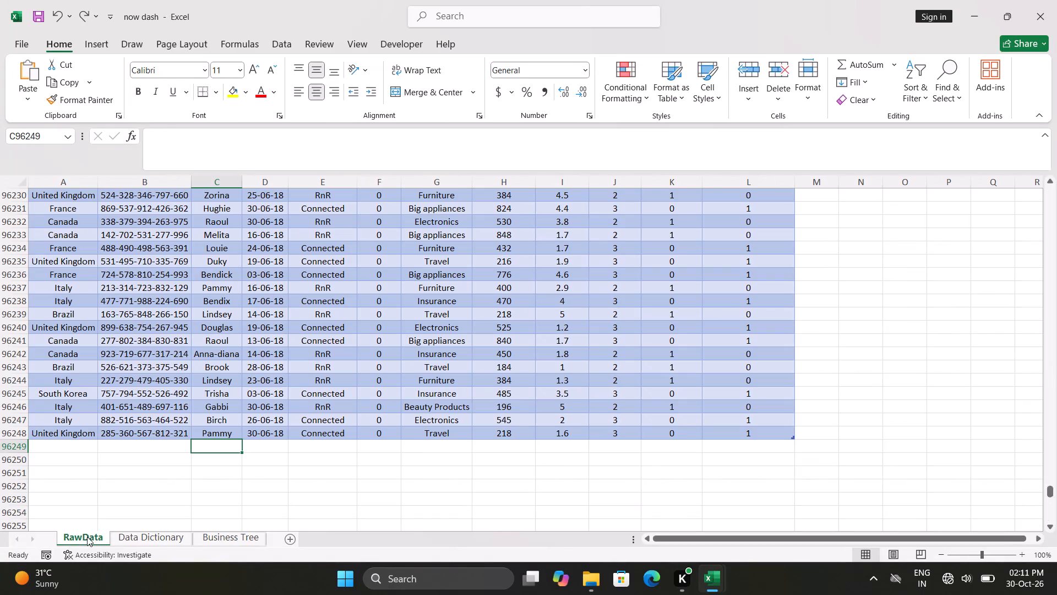
scroll(448, 436, up, 4)
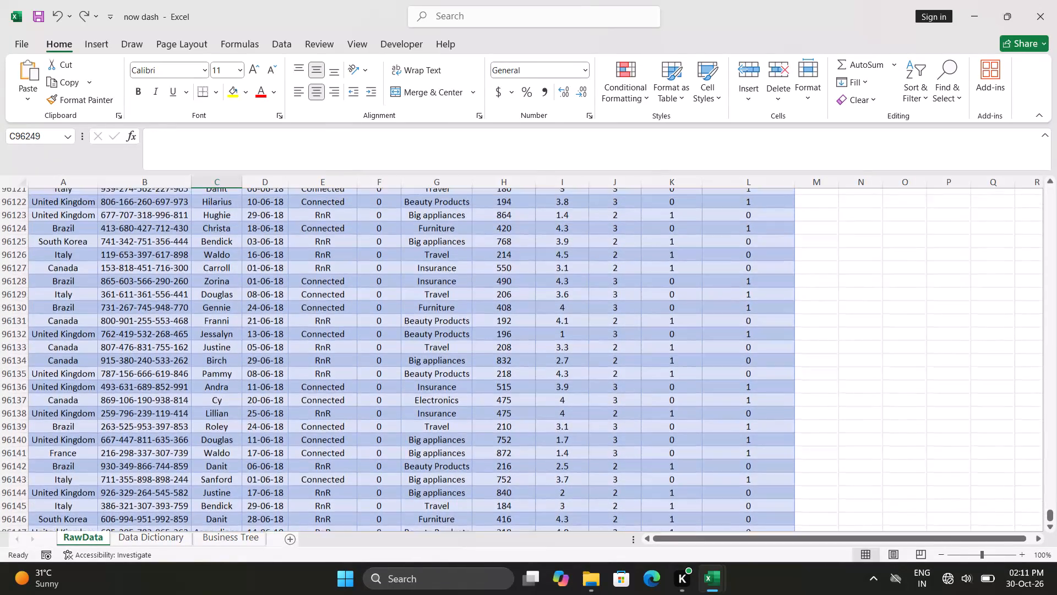
key(ctrl+Up)
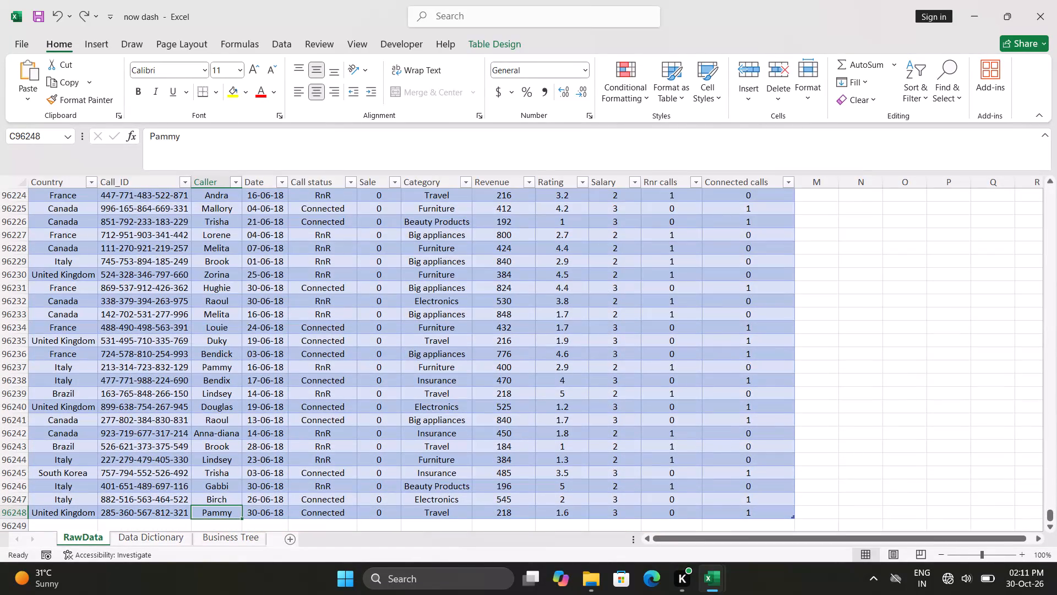
scroll(669, 387, up, 1)
scroll(630, 312, up, 1)
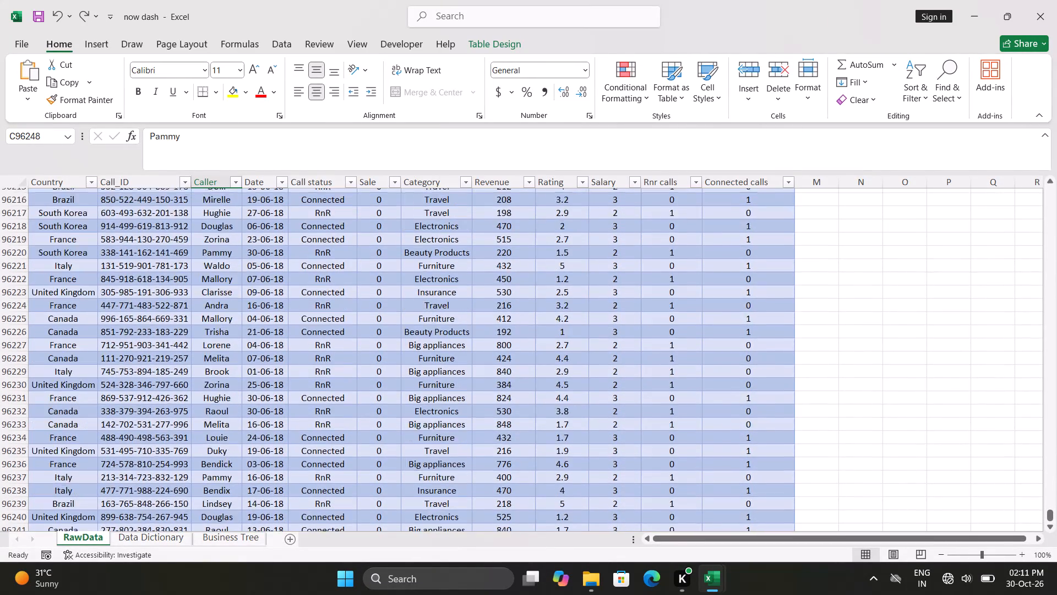
scroll(630, 312, up, 1)
key(ctrl+Up)
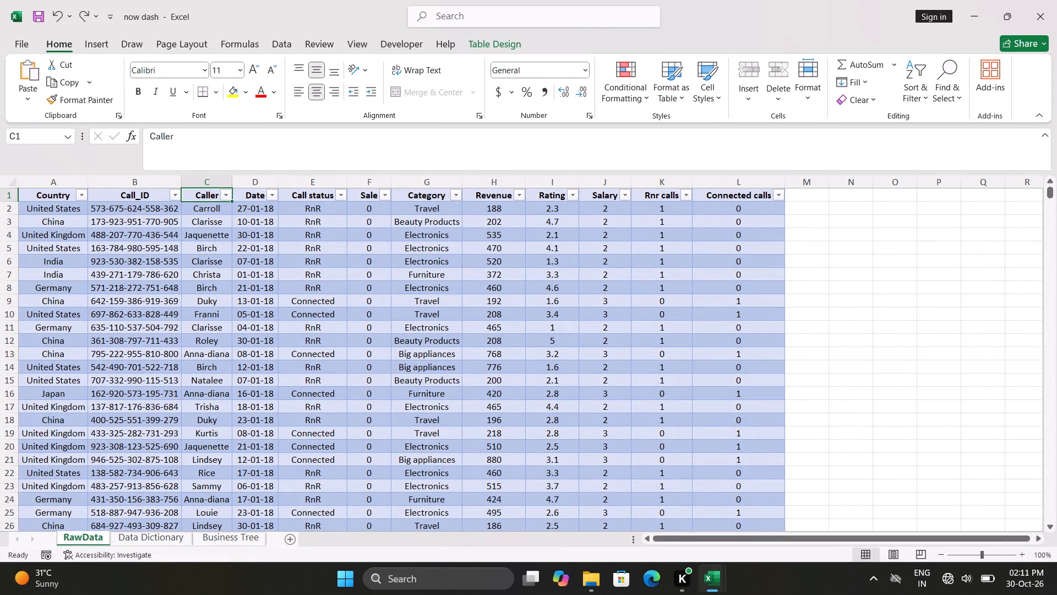
Review the Business Tree metrics and Data Dictionary definitions against the RawData columns, ending on cell F9 in the RawData table.
click(232, 534)
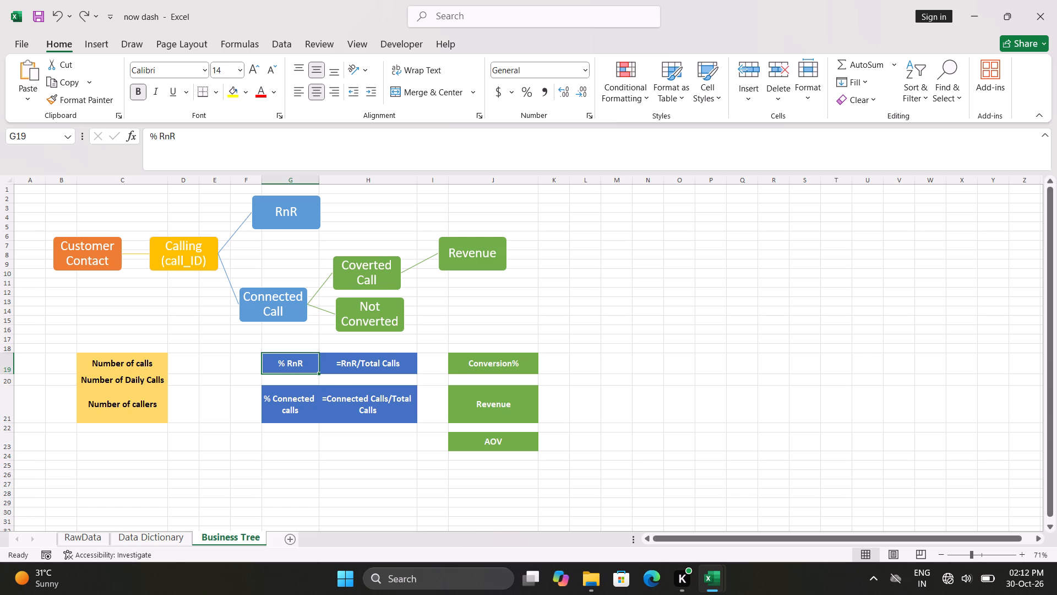
click(97, 534)
click(149, 536)
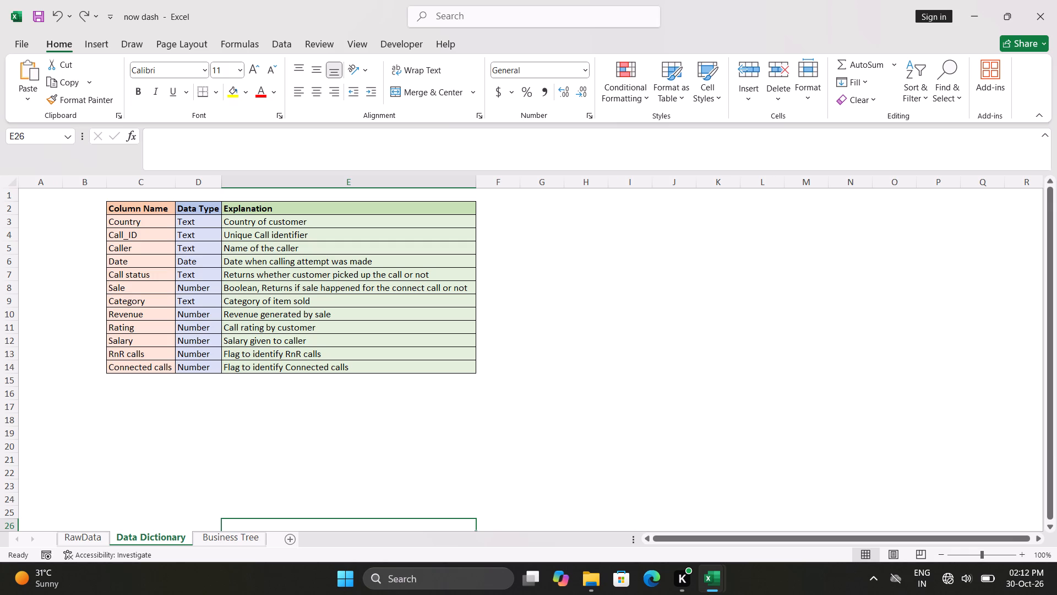
click(68, 535)
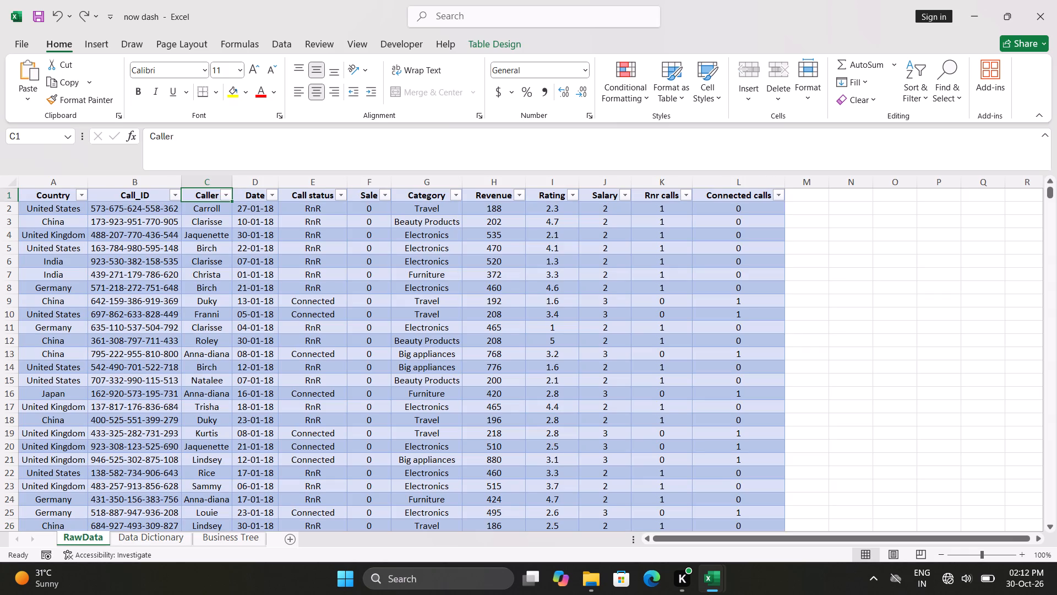
scroll(474, 334, up, 1)
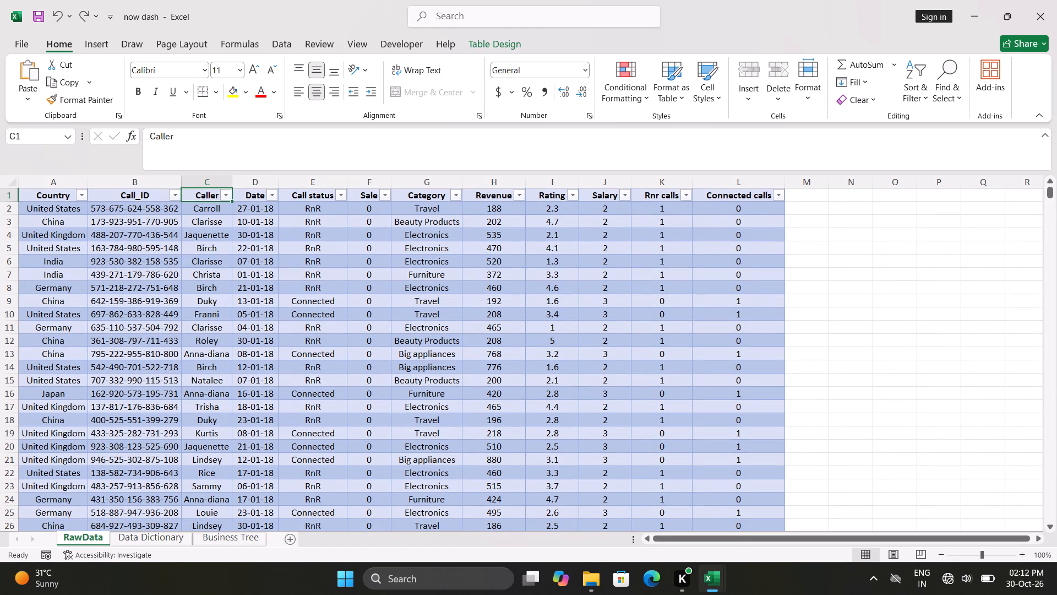
click(139, 535)
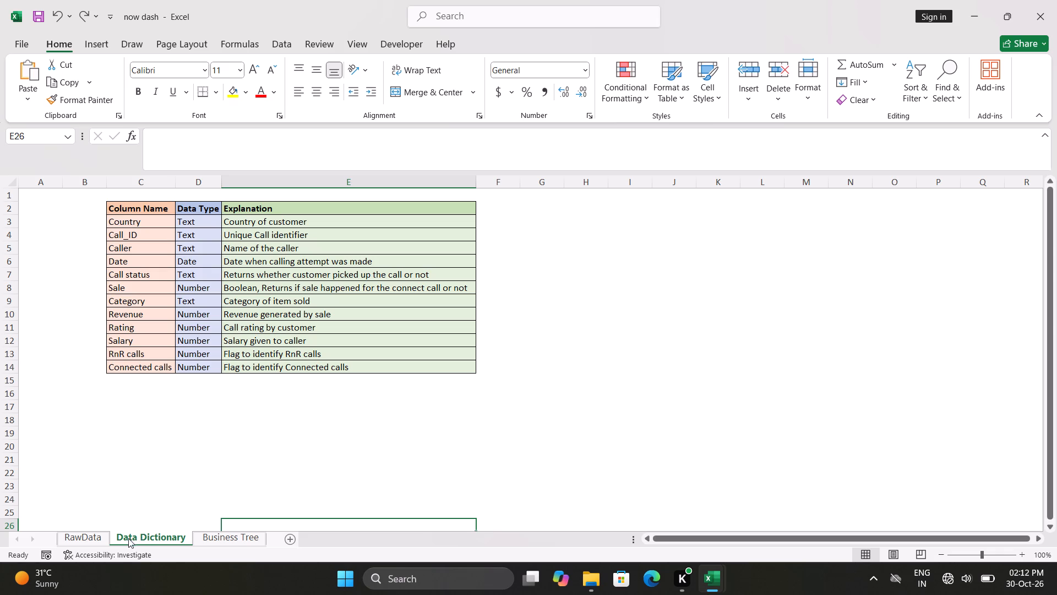
click(88, 539)
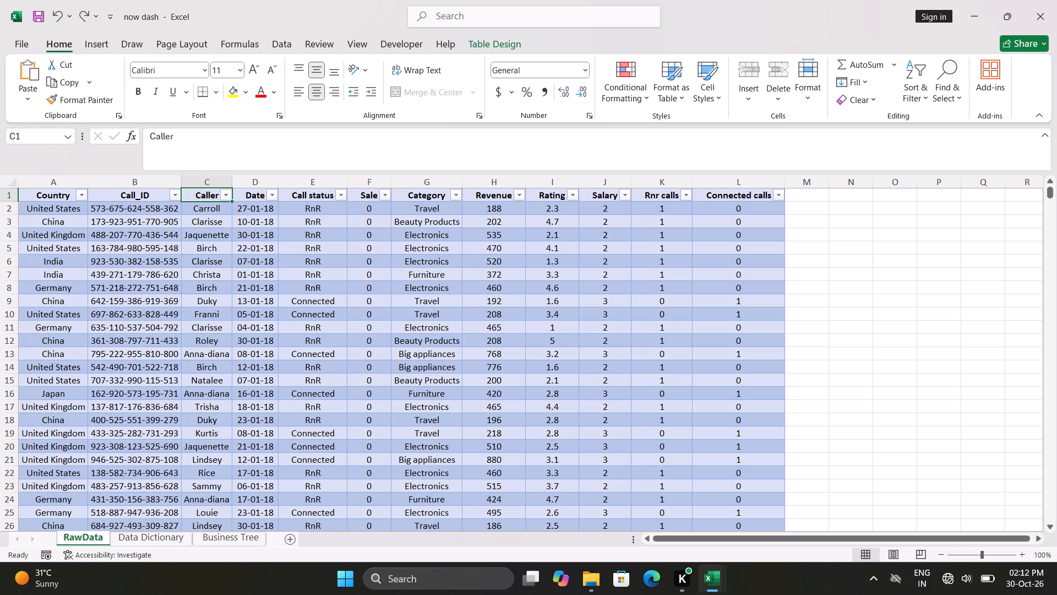
scroll(487, 392, up, 2)
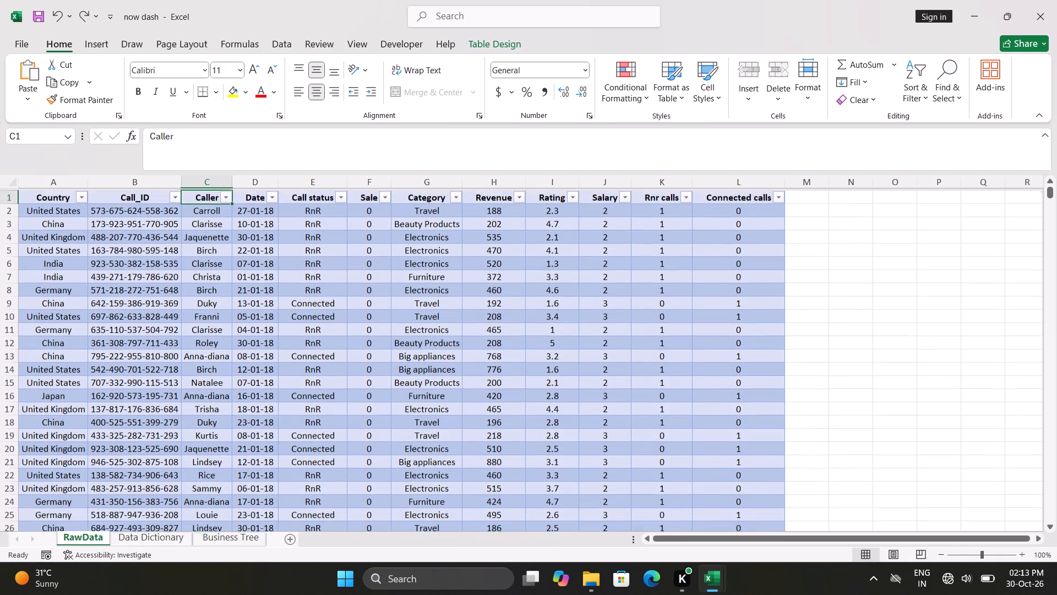
click(386, 301)
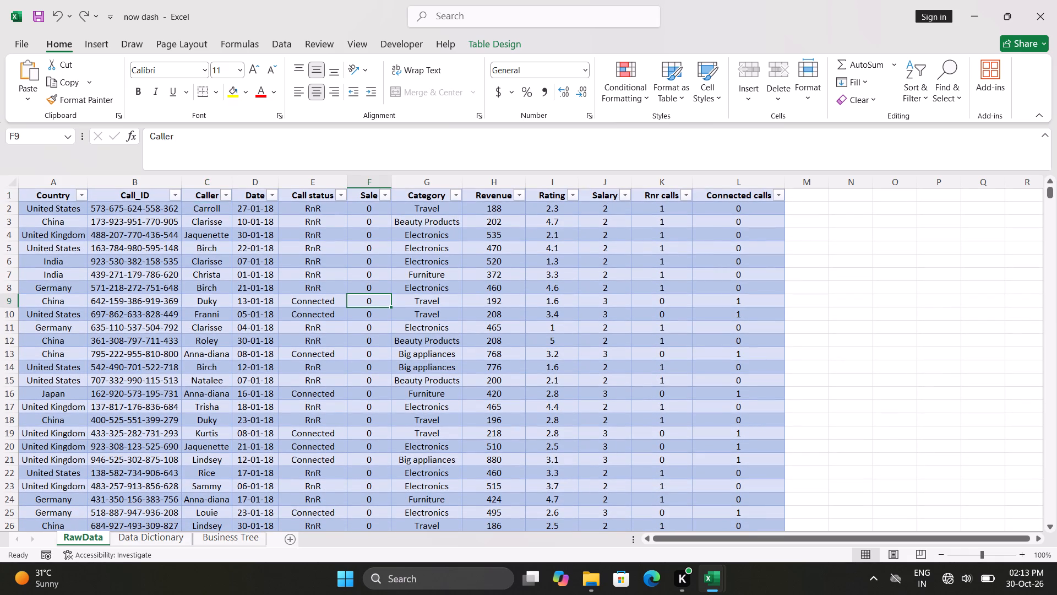